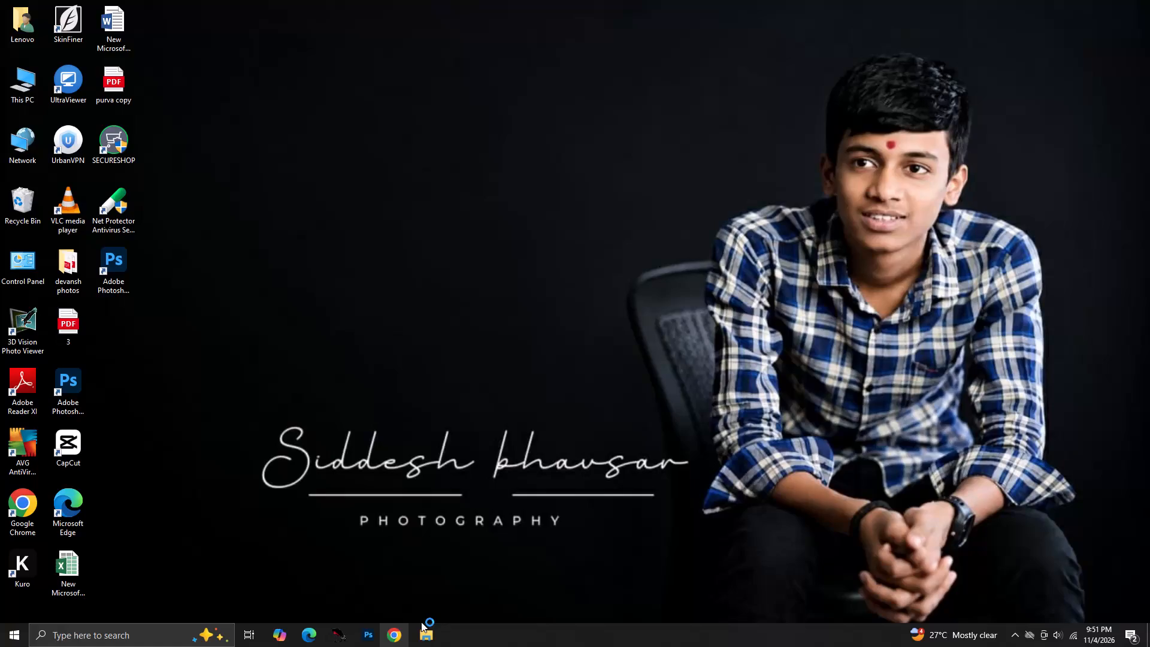
# Launch Adobe Photoshop and dismiss its startup messages.
pyautogui.doubleClick(367, 637)
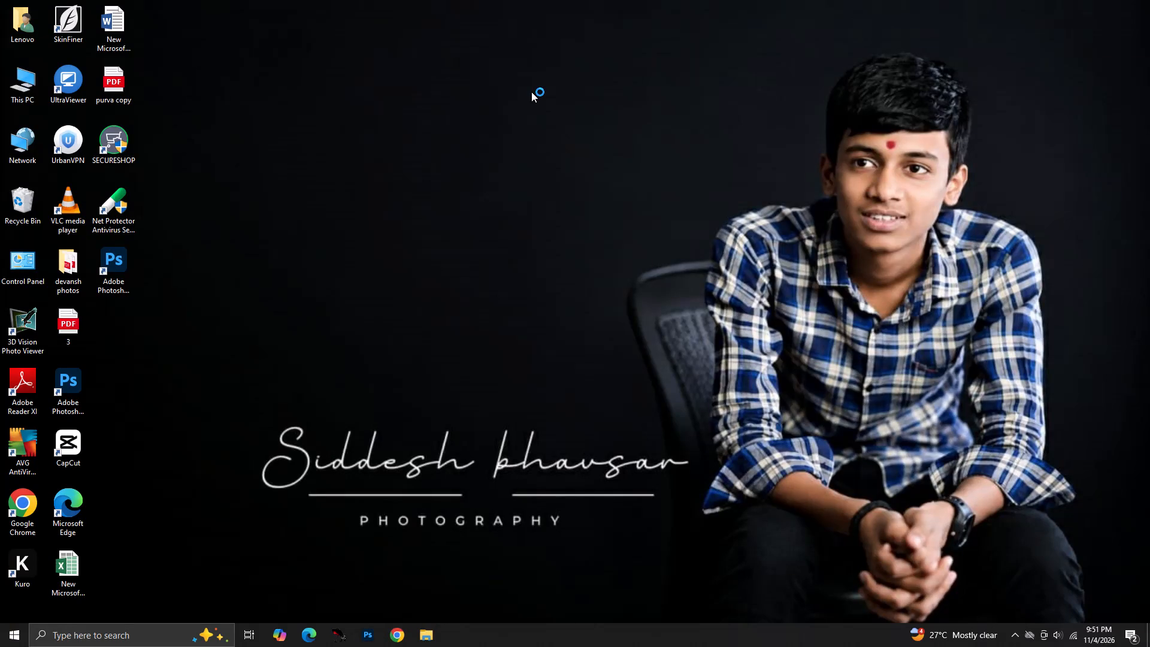
pyautogui.doubleClick(362, 638)
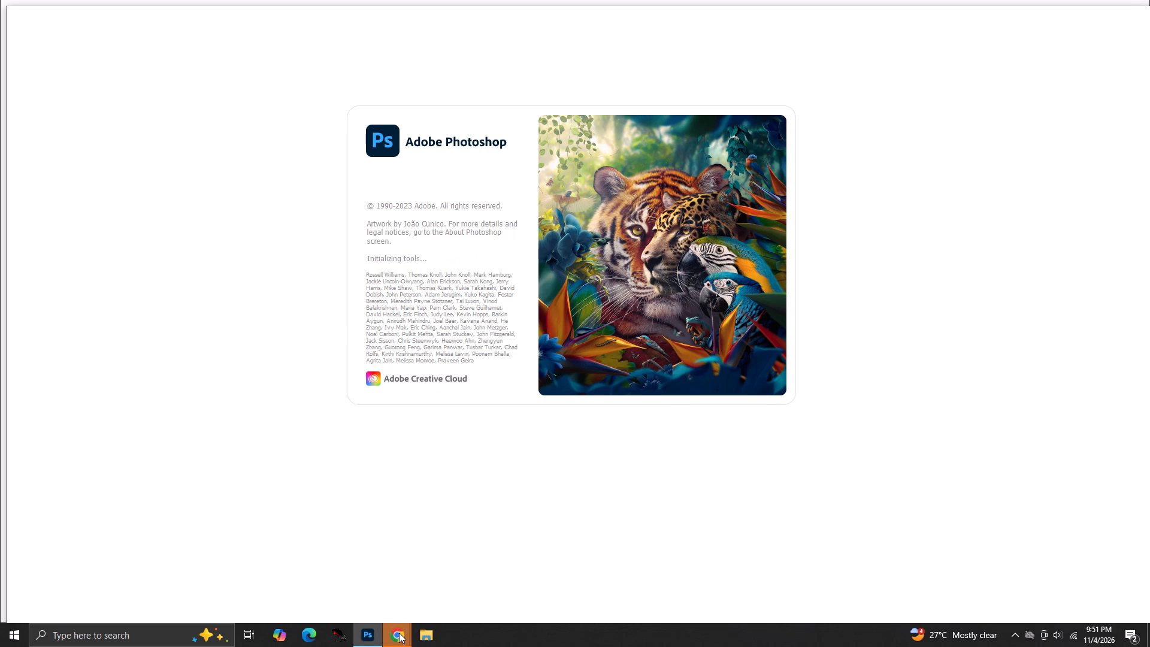
pyautogui.click(380, 543)
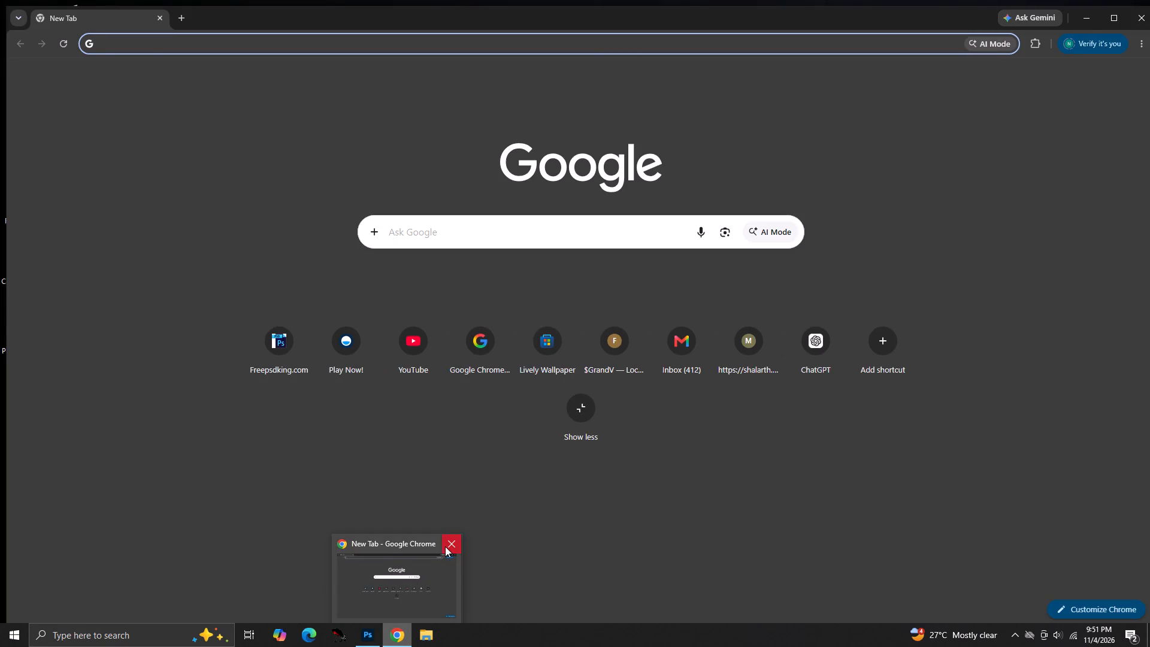
pyautogui.click(445, 546)
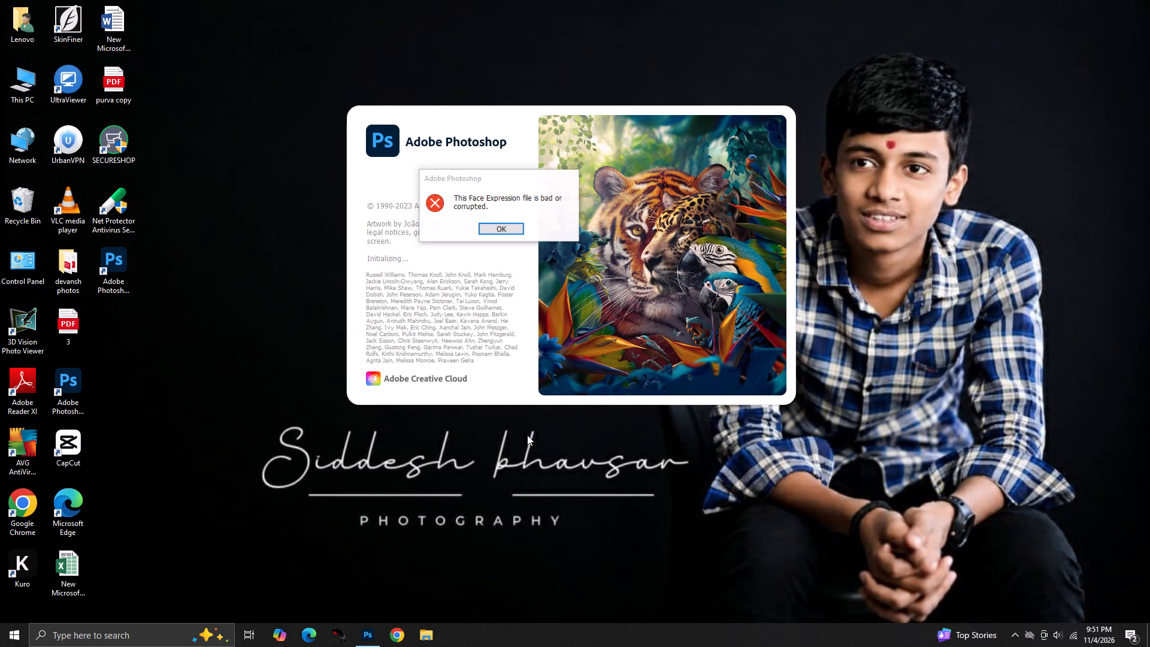
pyautogui.click(497, 232)
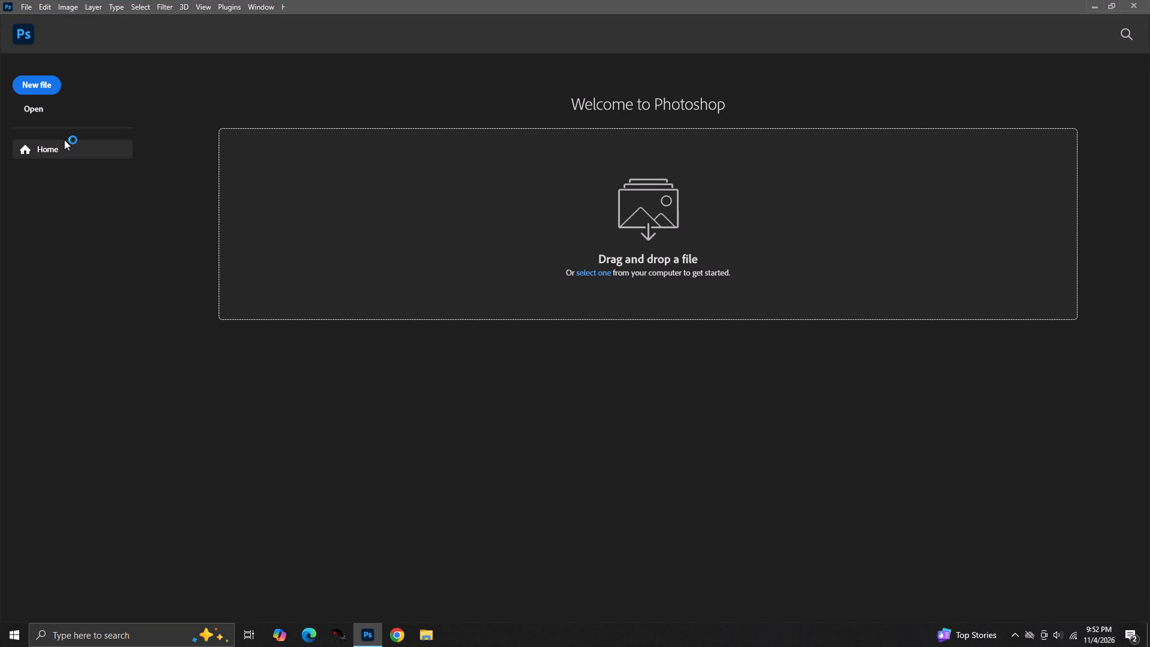
pyautogui.click(41, 107)
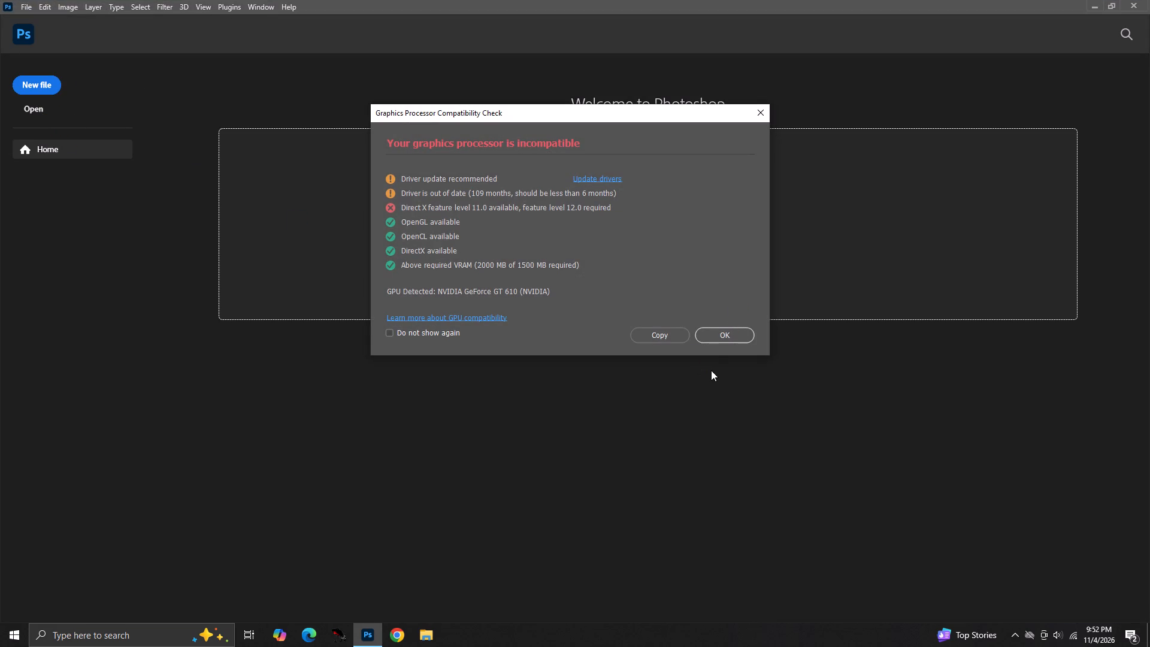
pyautogui.click(714, 339)
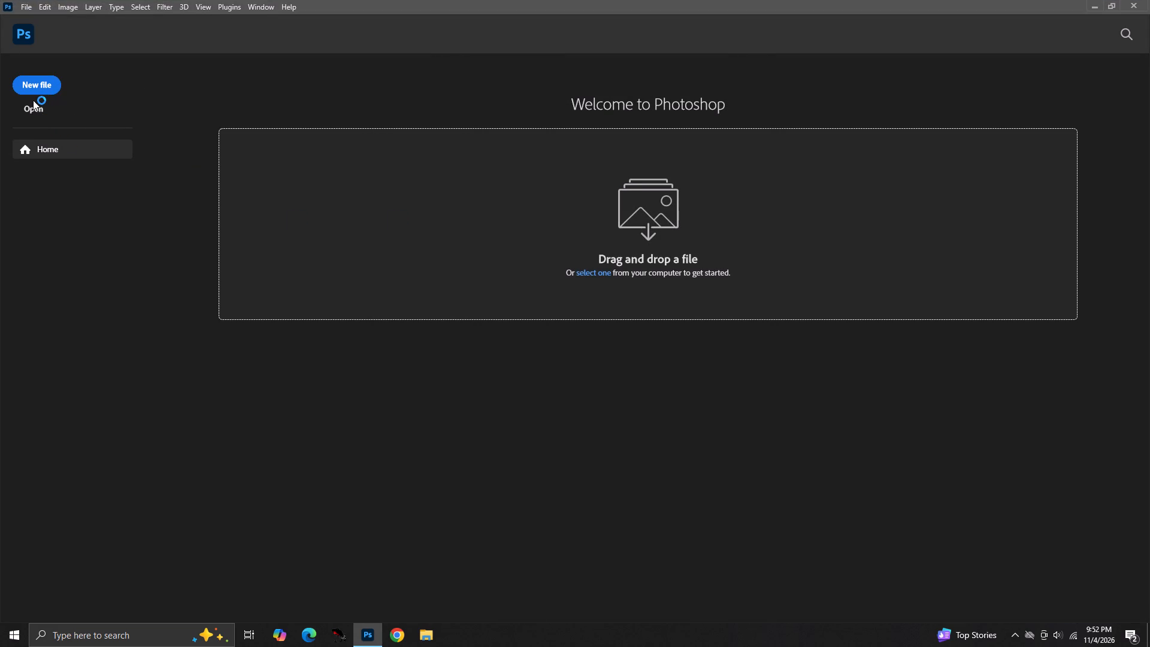
# Open the photo DSC00692 from the "shubham dada photos" folder on New Volume (D:).
pyautogui.click(28, 110)
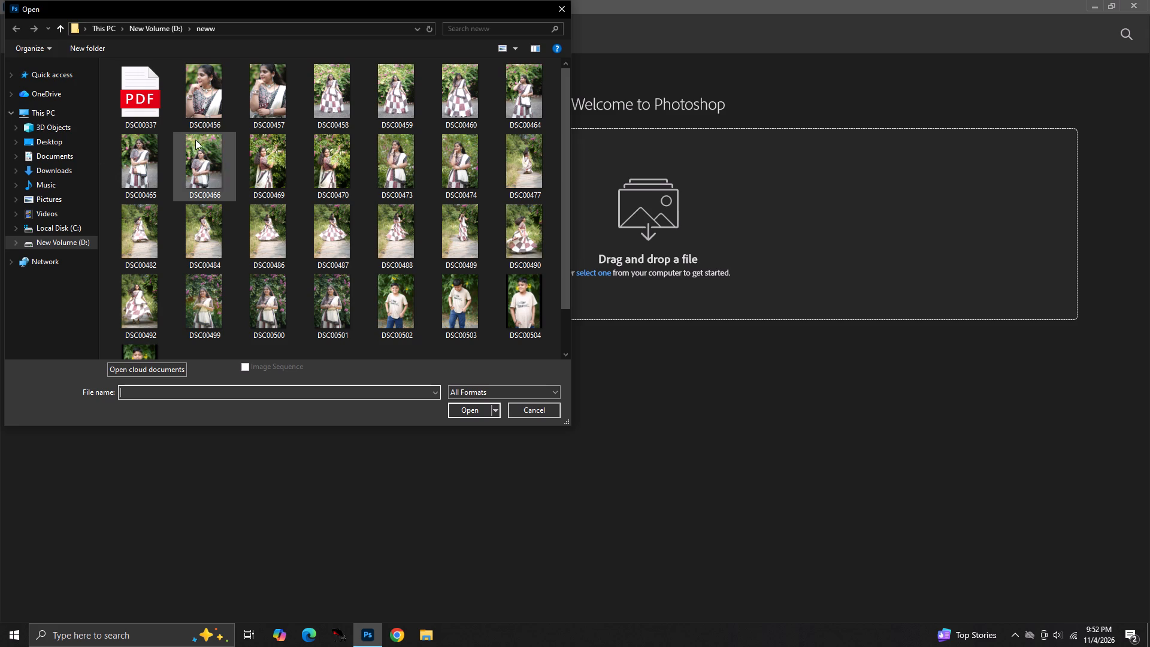
pyautogui.doubleClick(63, 72)
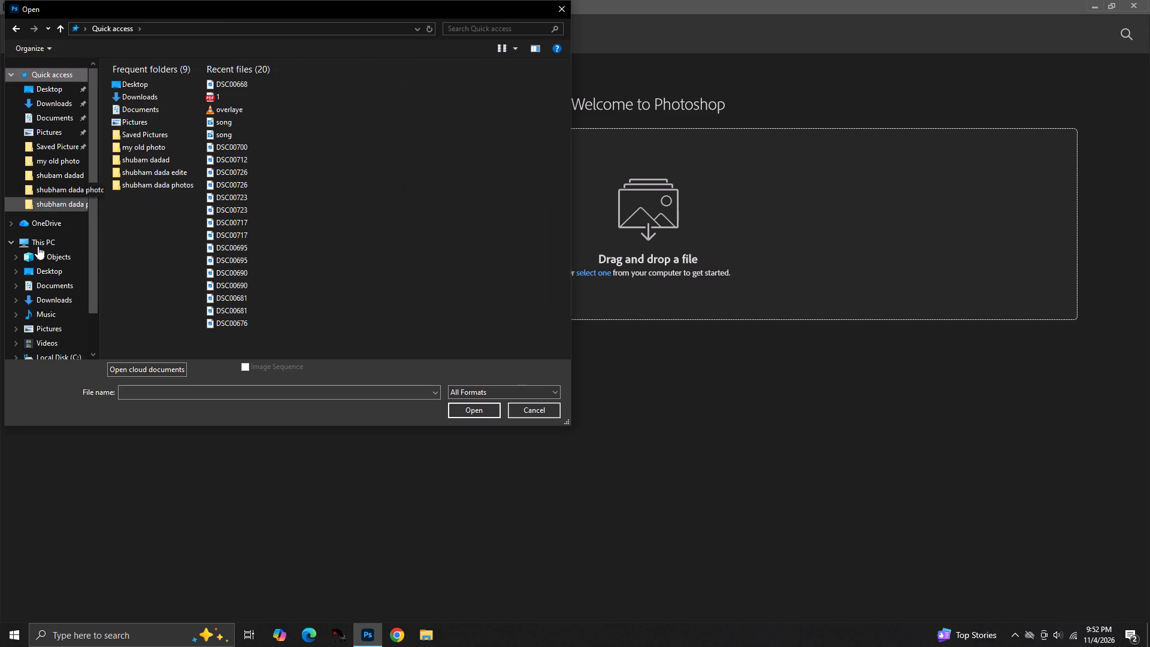
pyautogui.doubleClick(47, 241)
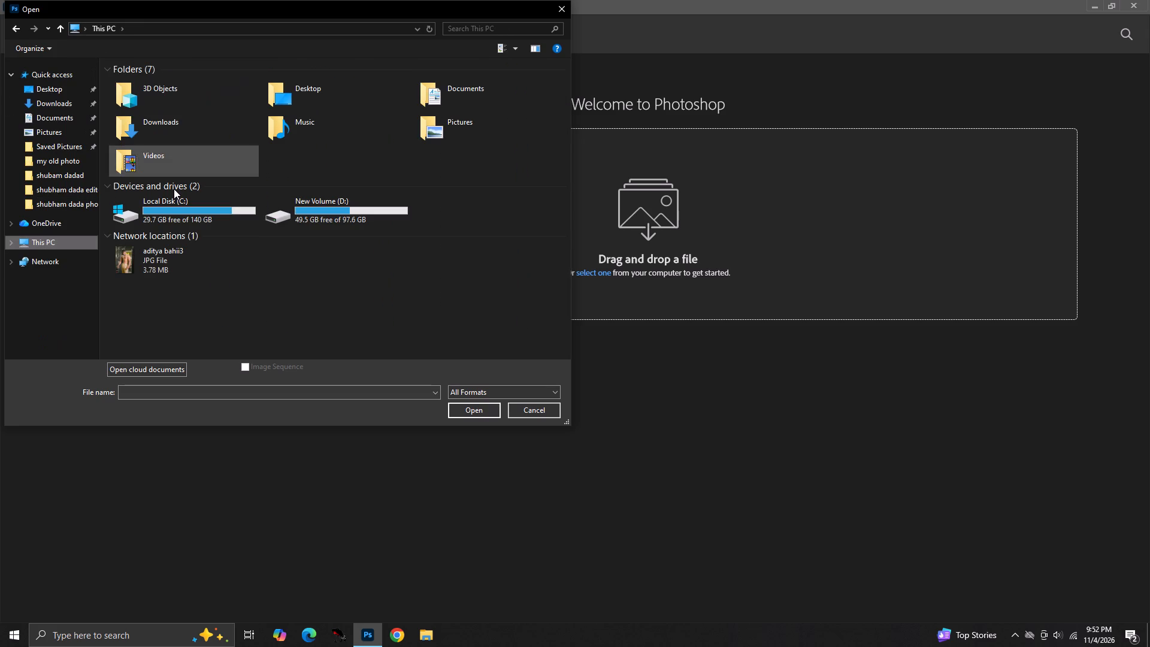
pyautogui.doubleClick(292, 210)
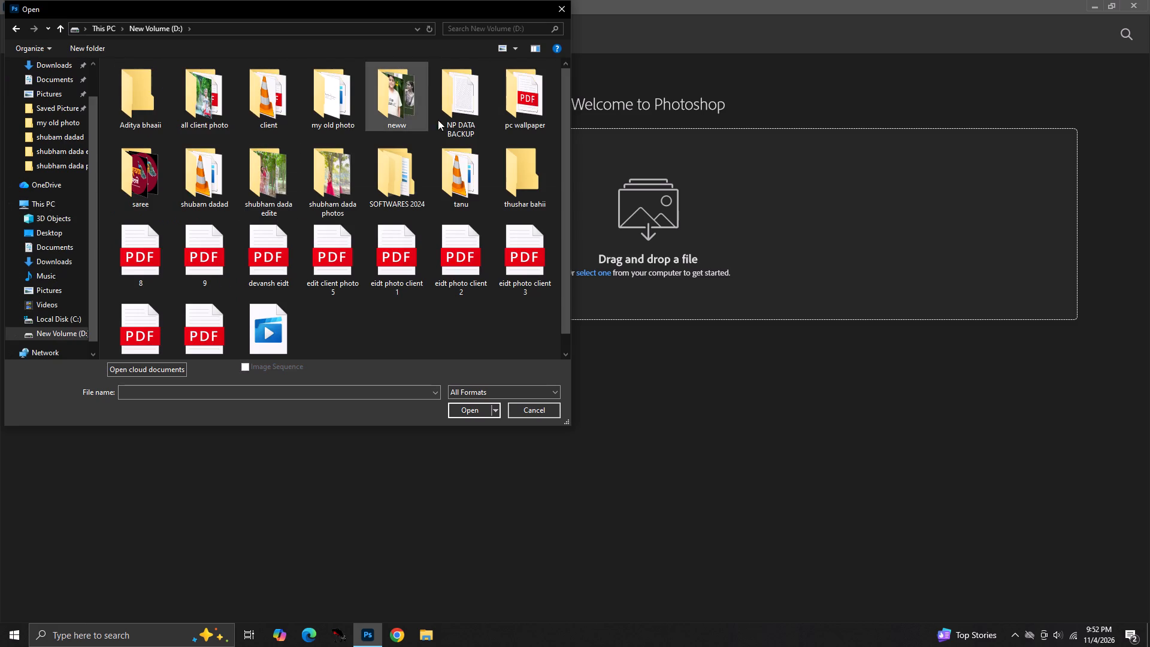
pyautogui.tripleClick(324, 179)
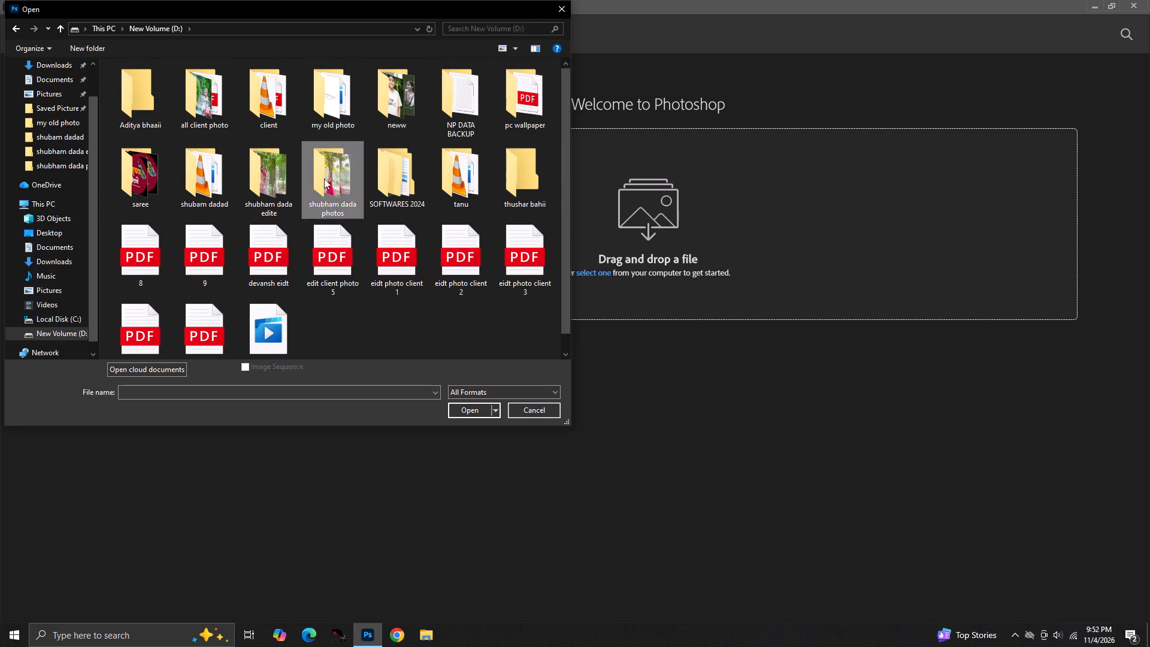
pyautogui.click(324, 179)
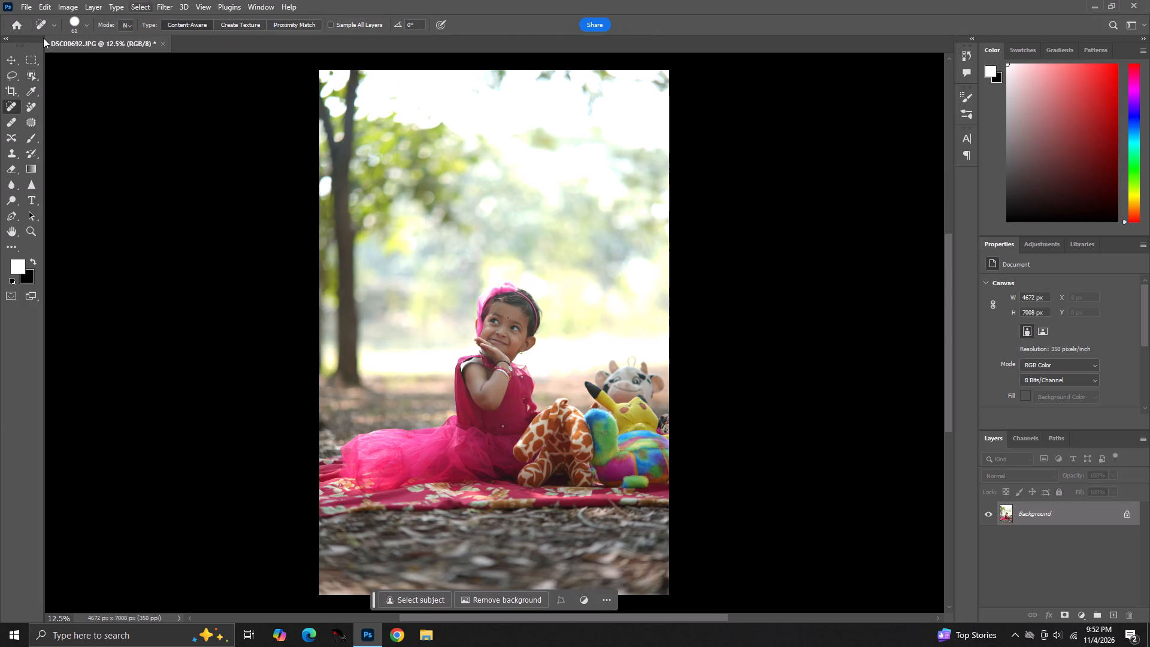
# Arrange the editing tools in a single column.
pyautogui.click(1, 38)
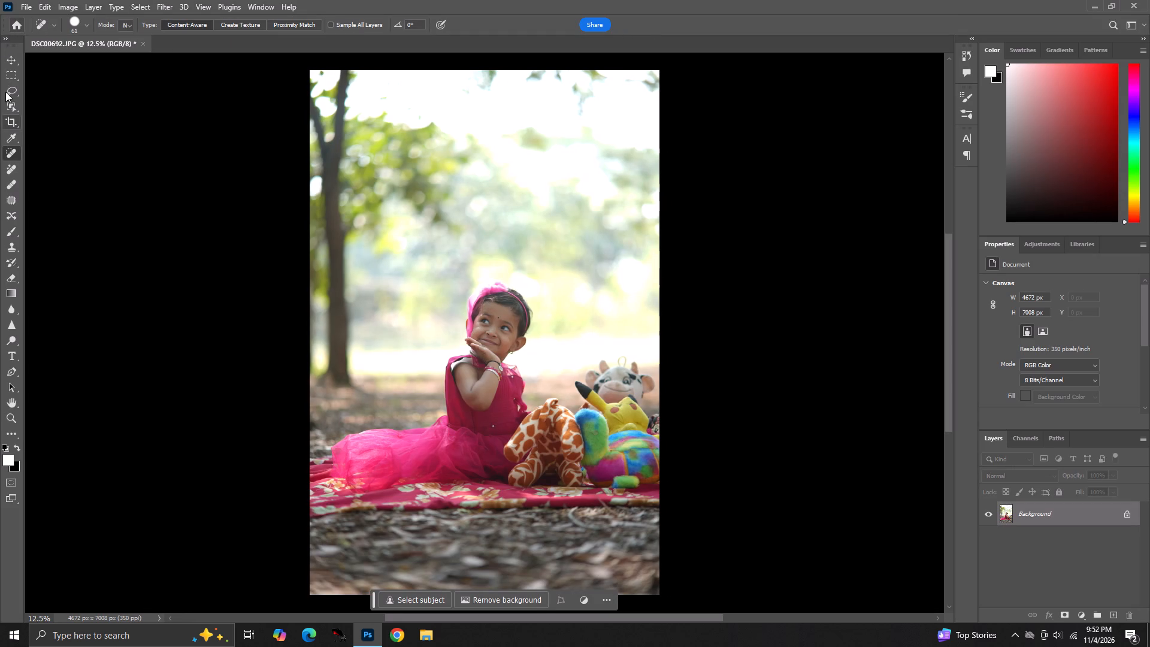
# Open the photo DSC00695 from the "shubham dada photos" folder as another document.
pyautogui.click(19, 21)
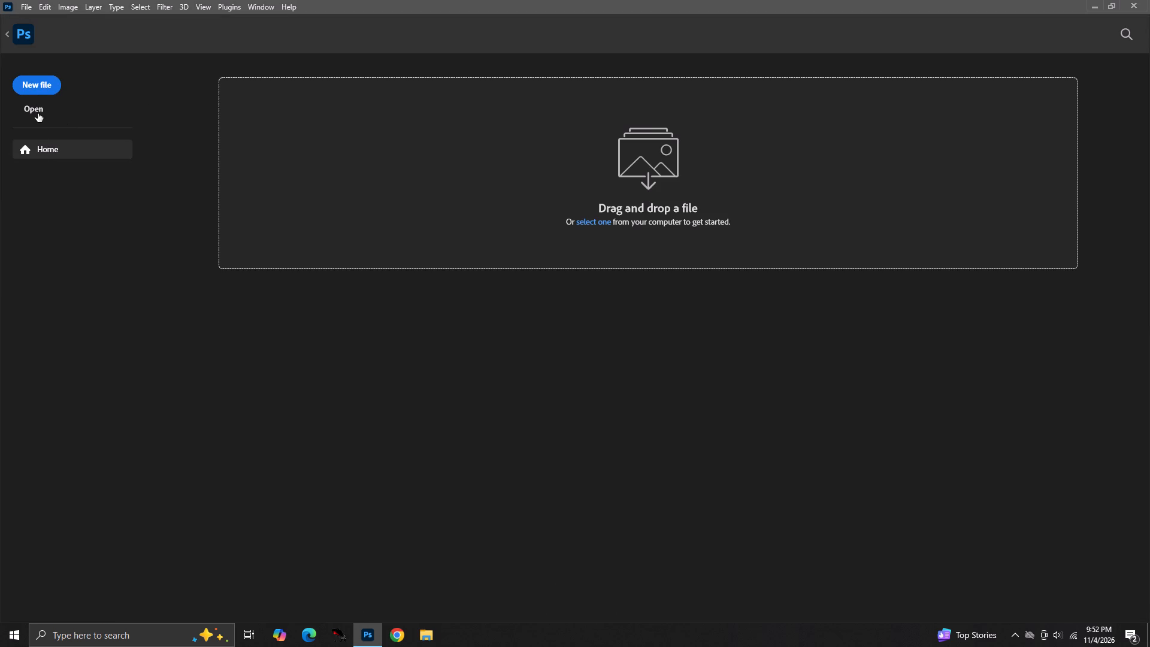
pyautogui.click(40, 111)
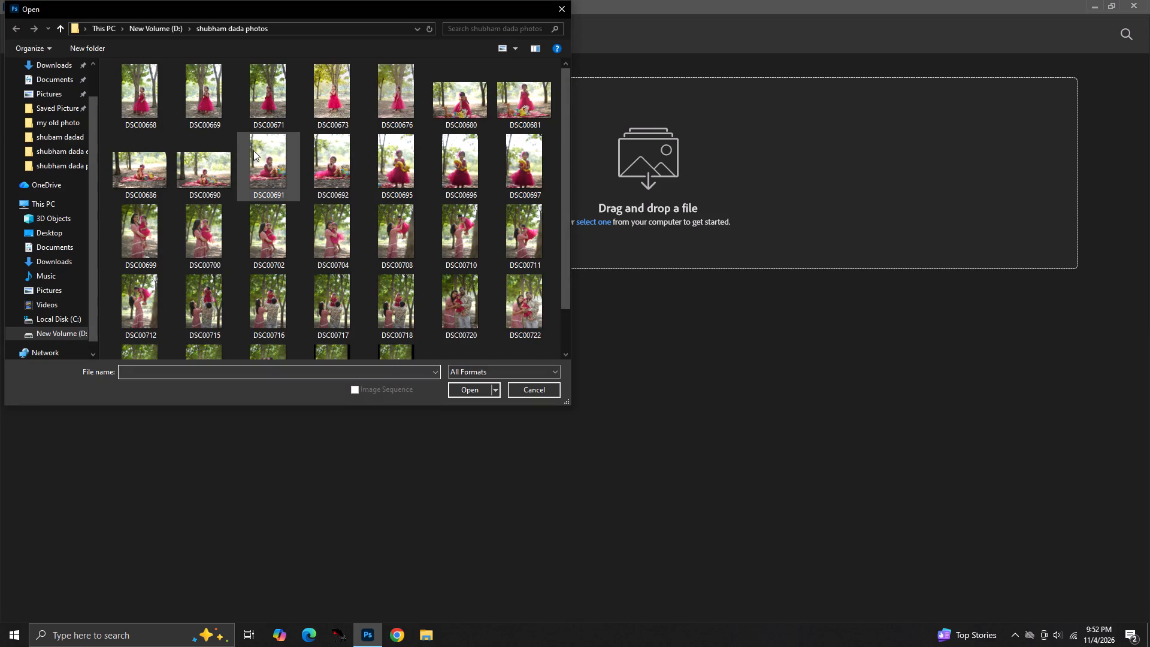
pyautogui.click(390, 159)
pyautogui.click(463, 385)
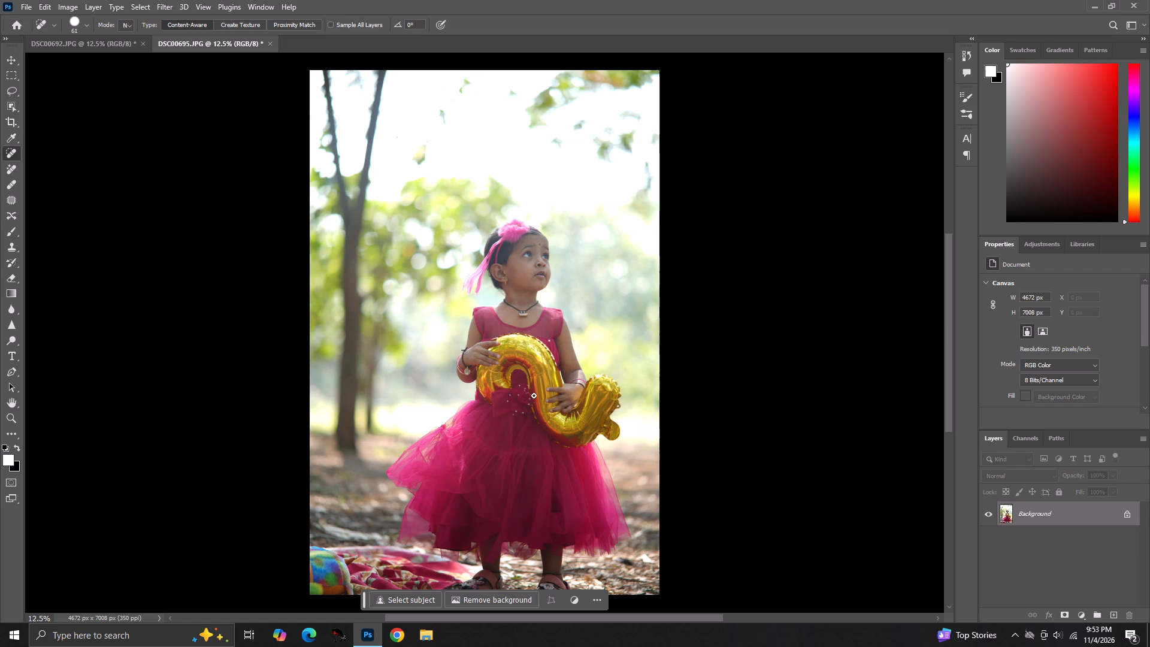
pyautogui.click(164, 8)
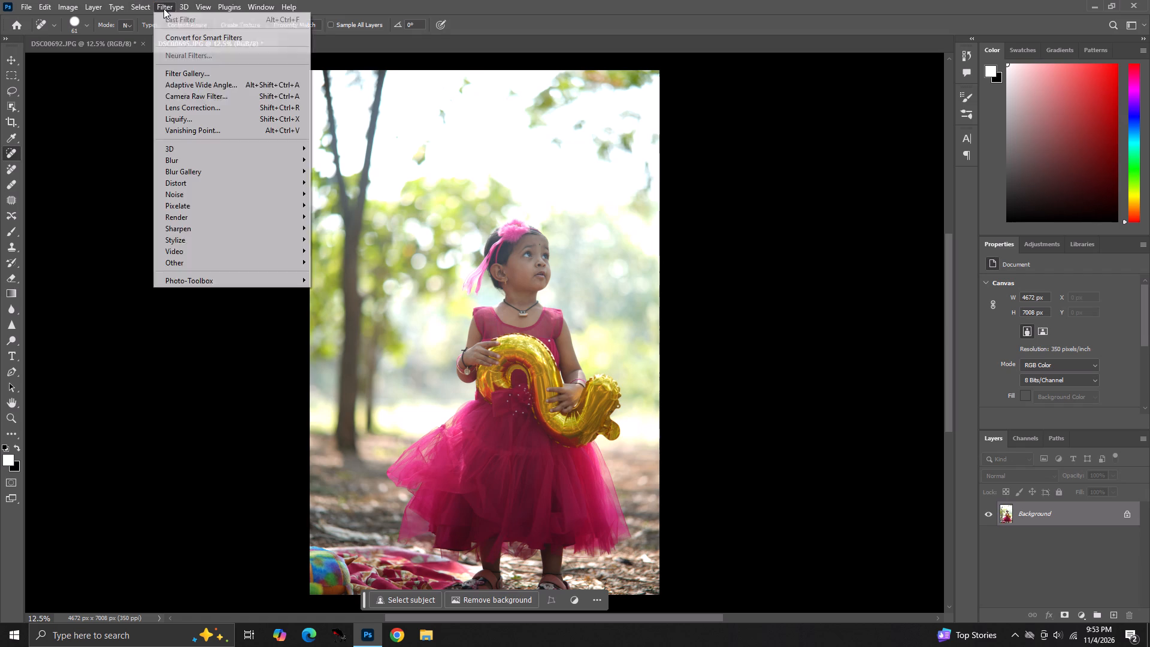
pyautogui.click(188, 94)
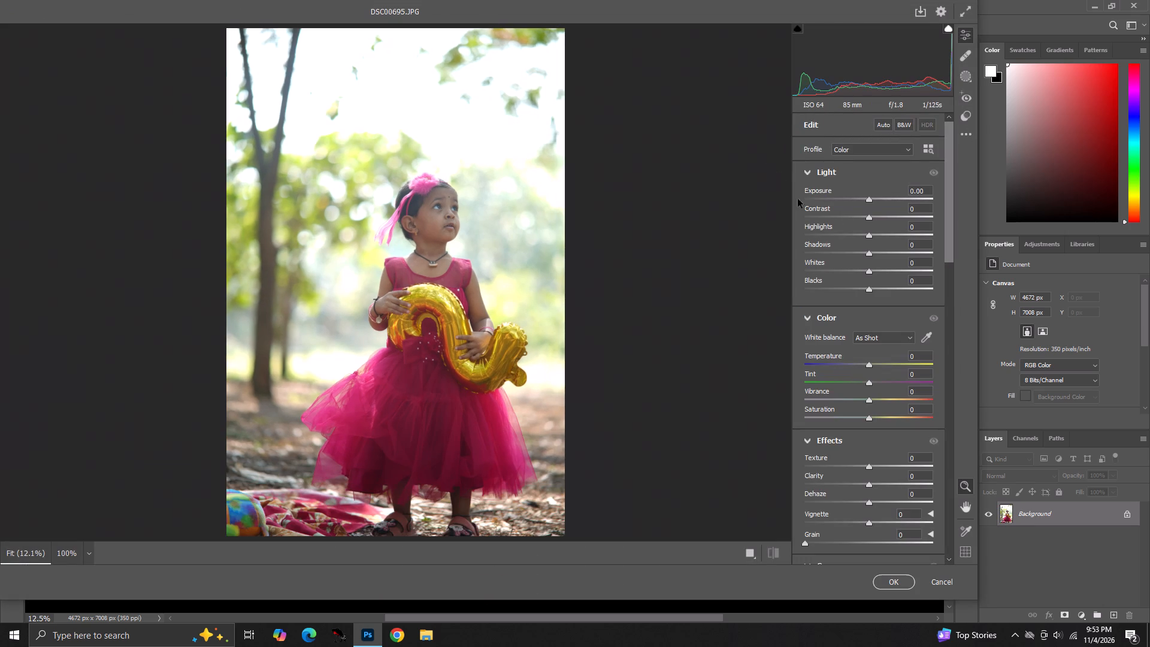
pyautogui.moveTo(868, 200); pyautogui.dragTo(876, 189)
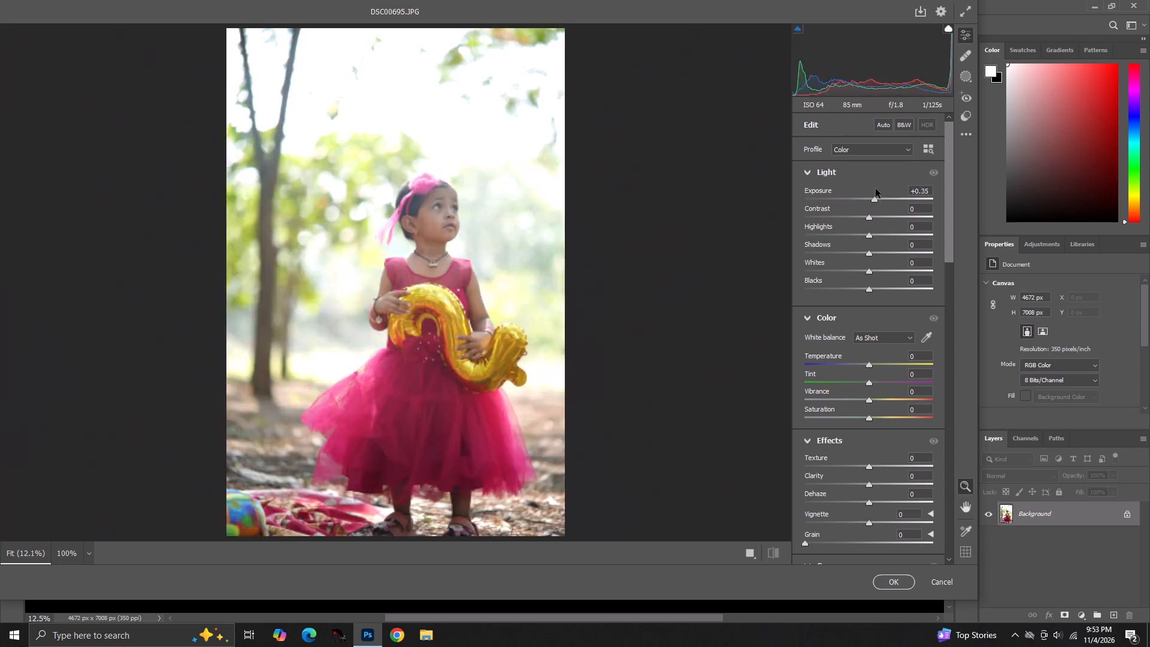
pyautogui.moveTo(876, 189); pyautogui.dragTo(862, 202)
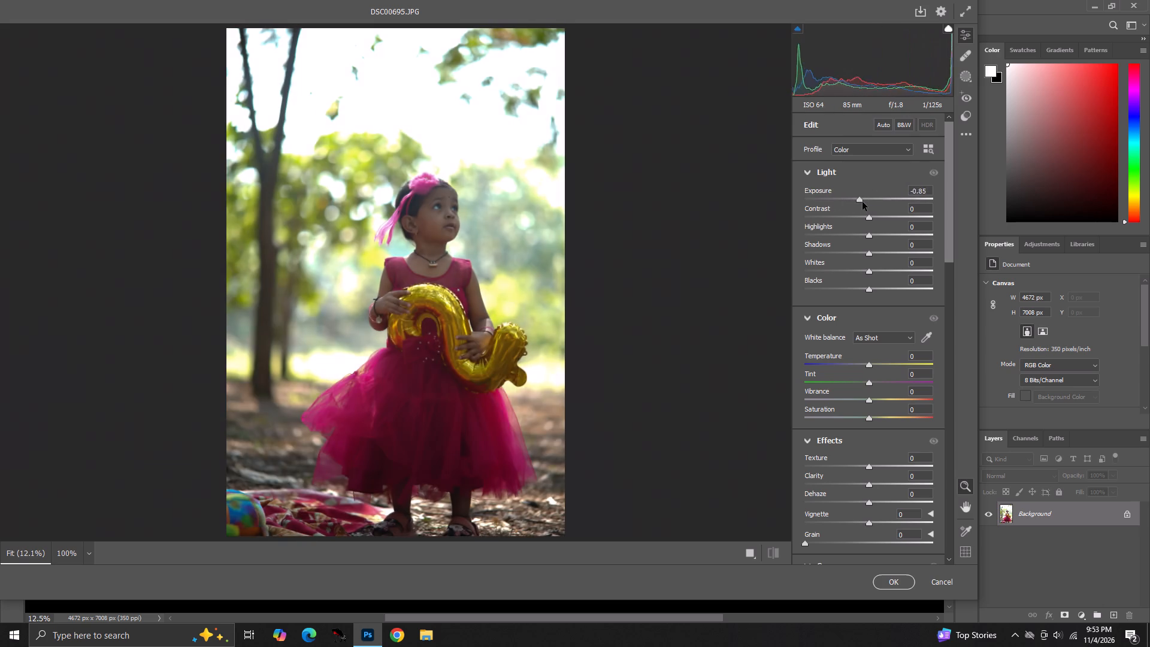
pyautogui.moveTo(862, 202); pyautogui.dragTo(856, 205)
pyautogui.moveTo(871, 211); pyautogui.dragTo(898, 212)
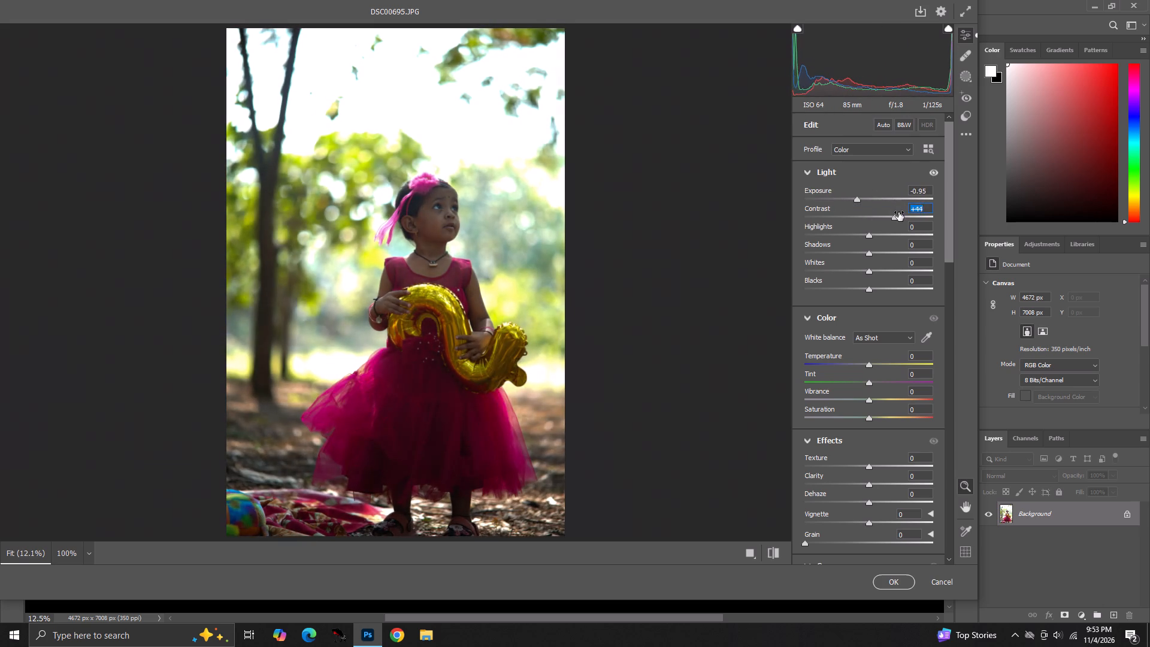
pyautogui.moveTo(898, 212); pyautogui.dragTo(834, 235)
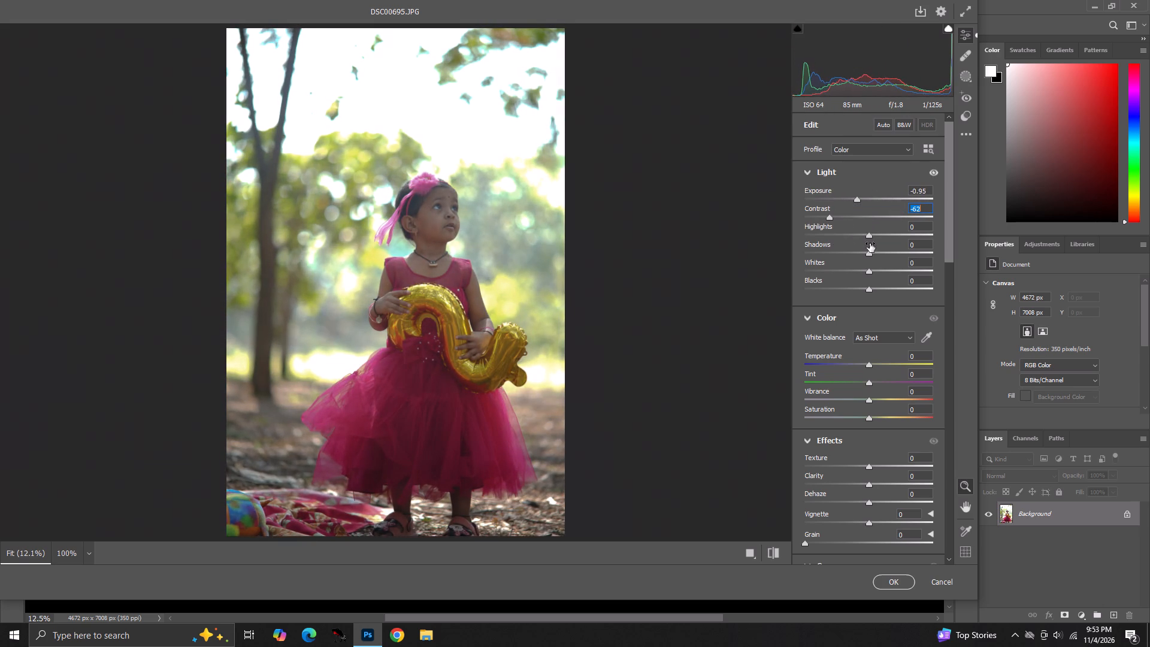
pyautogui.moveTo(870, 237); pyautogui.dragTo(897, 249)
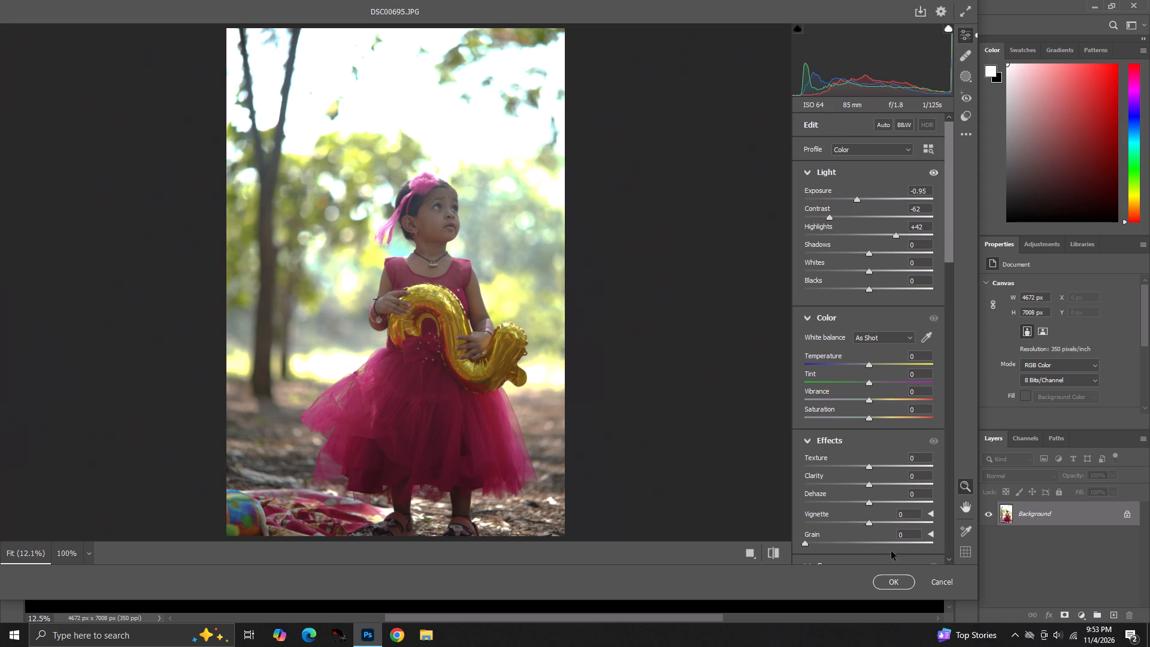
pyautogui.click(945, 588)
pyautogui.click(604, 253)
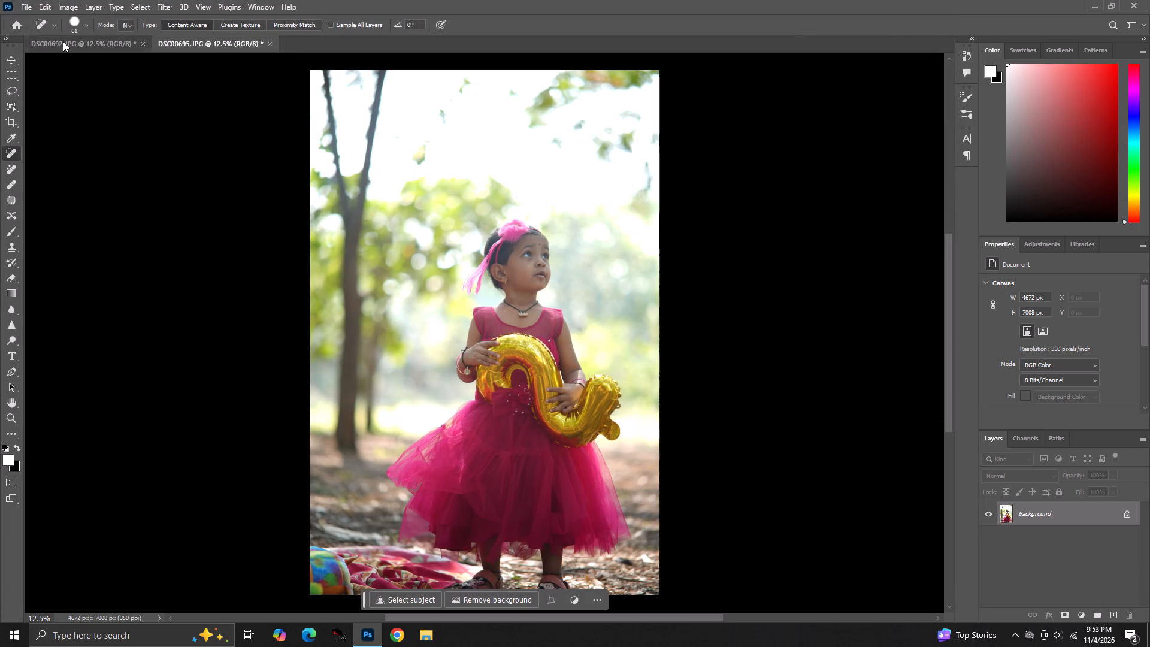
# Open the photo DSC00696 from the "shubham dada photos" folder as a third document.
pyautogui.click(63, 41)
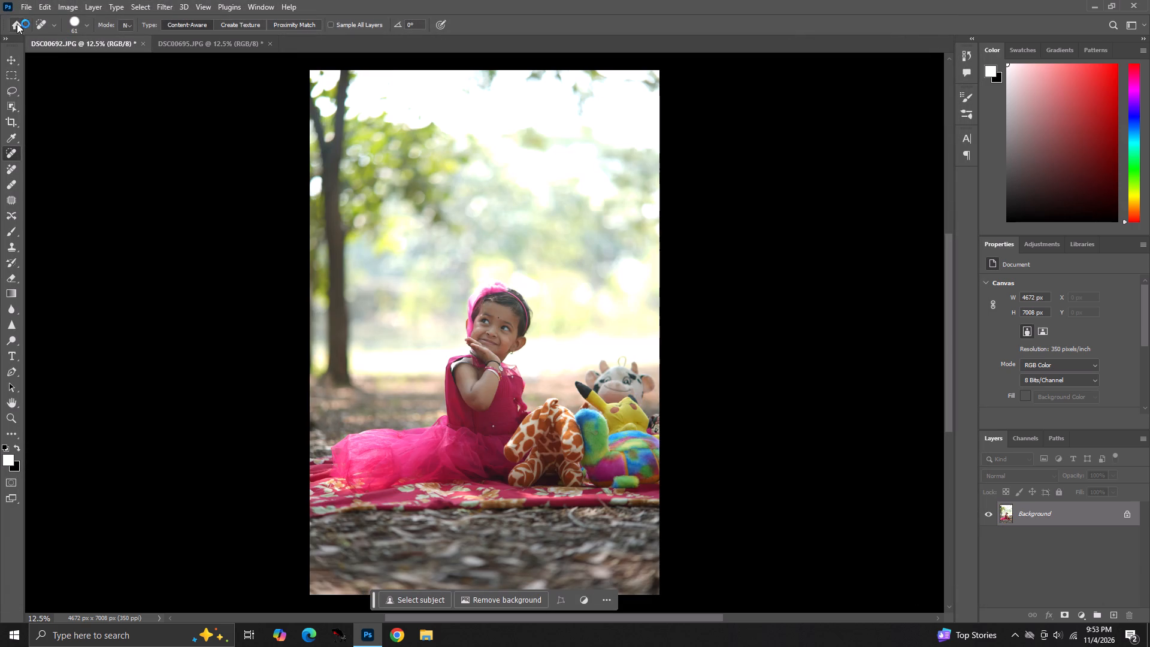
pyautogui.click(17, 23)
pyautogui.click(34, 114)
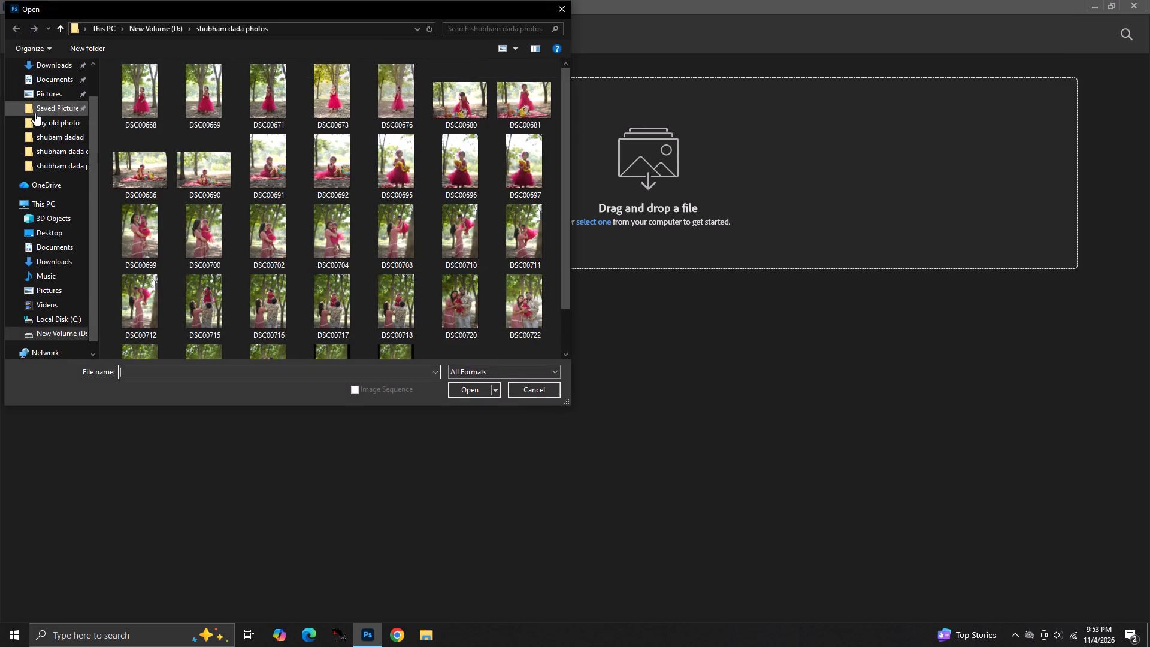
pyautogui.click(456, 164)
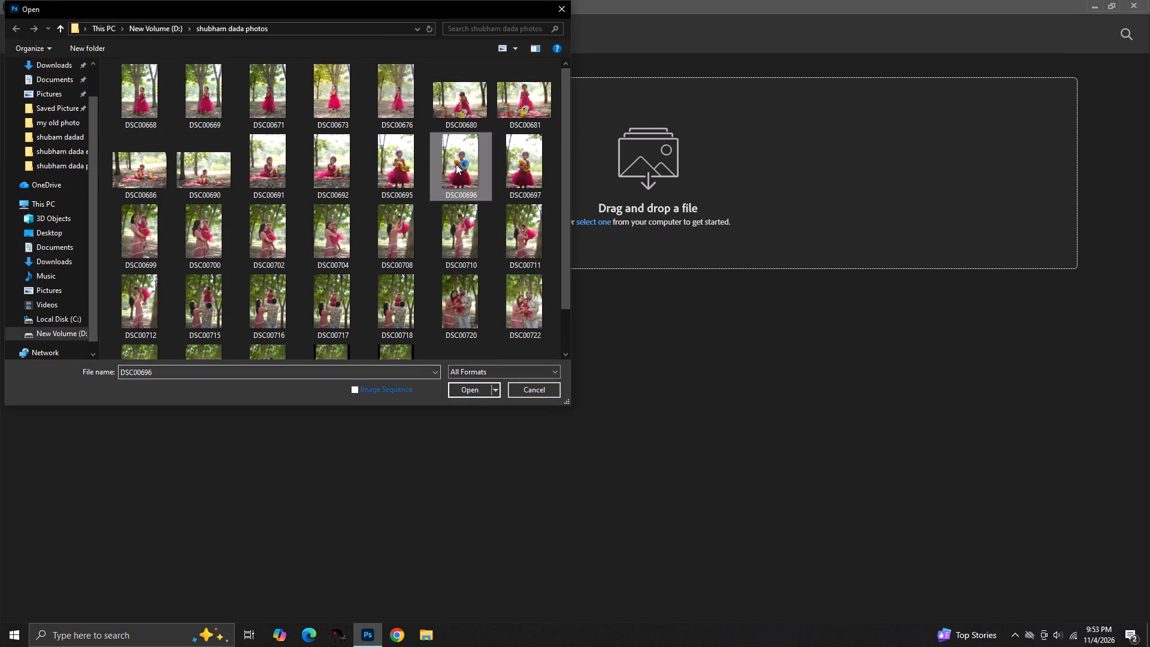
pyautogui.doubleClick(456, 164)
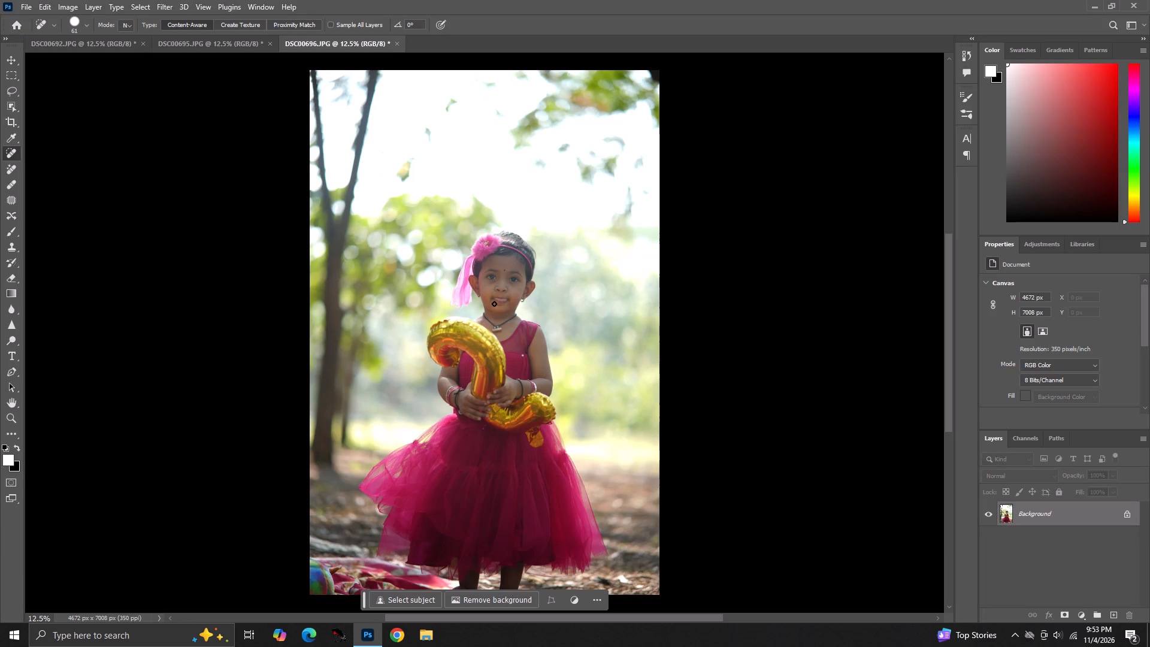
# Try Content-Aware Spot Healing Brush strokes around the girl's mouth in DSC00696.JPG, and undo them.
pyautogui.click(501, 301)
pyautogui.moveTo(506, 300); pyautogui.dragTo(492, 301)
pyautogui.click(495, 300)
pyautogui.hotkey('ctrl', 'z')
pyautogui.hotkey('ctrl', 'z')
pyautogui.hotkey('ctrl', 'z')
# Apply the Camera Raw Filter to DSC00695.JPG with Exposure -1.35, Contrast -100, Highlights -100, Shadows +100, Whites -79 and Blacks -82.
pyautogui.doubleClick(216, 49)
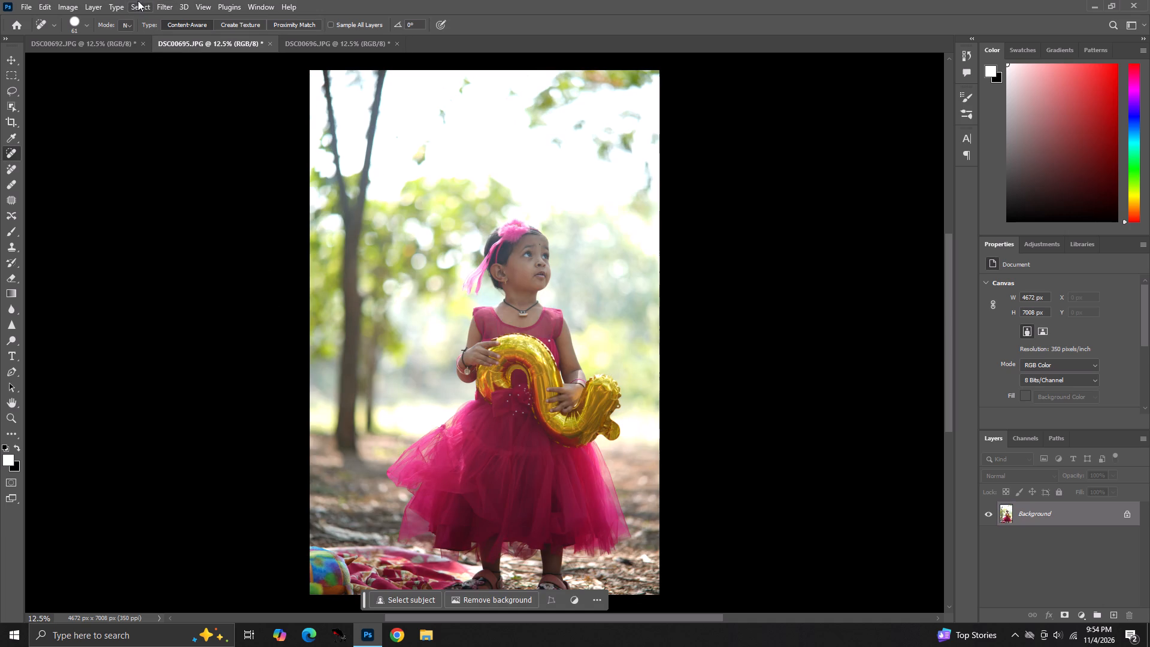
pyautogui.click(165, 3)
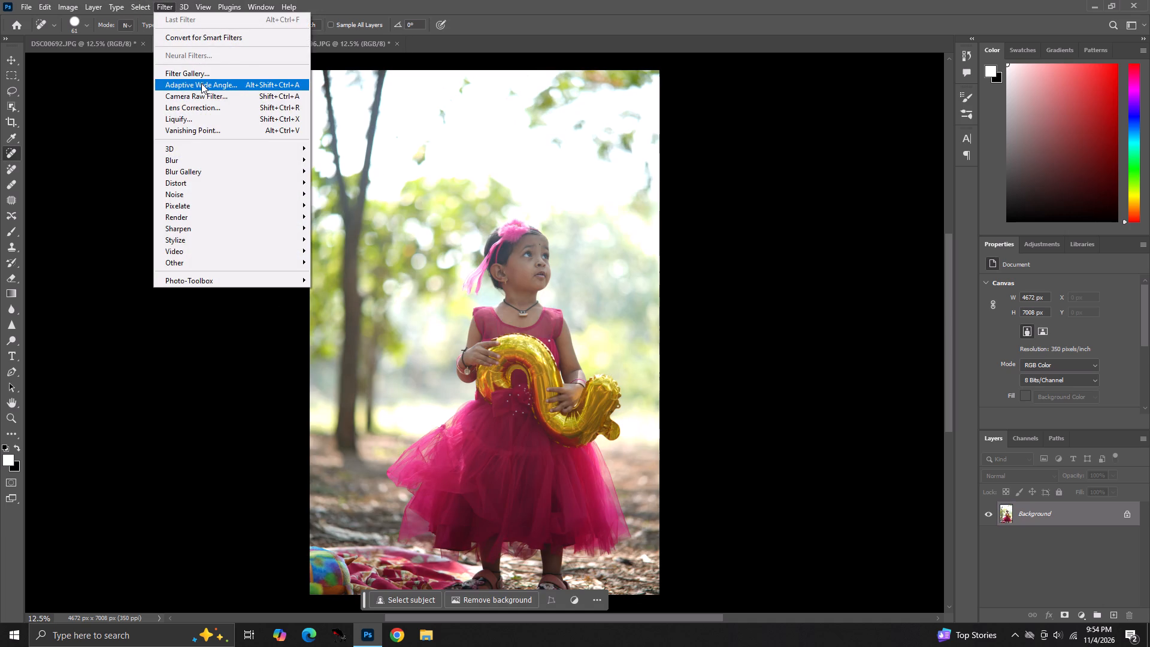
pyautogui.click(200, 93)
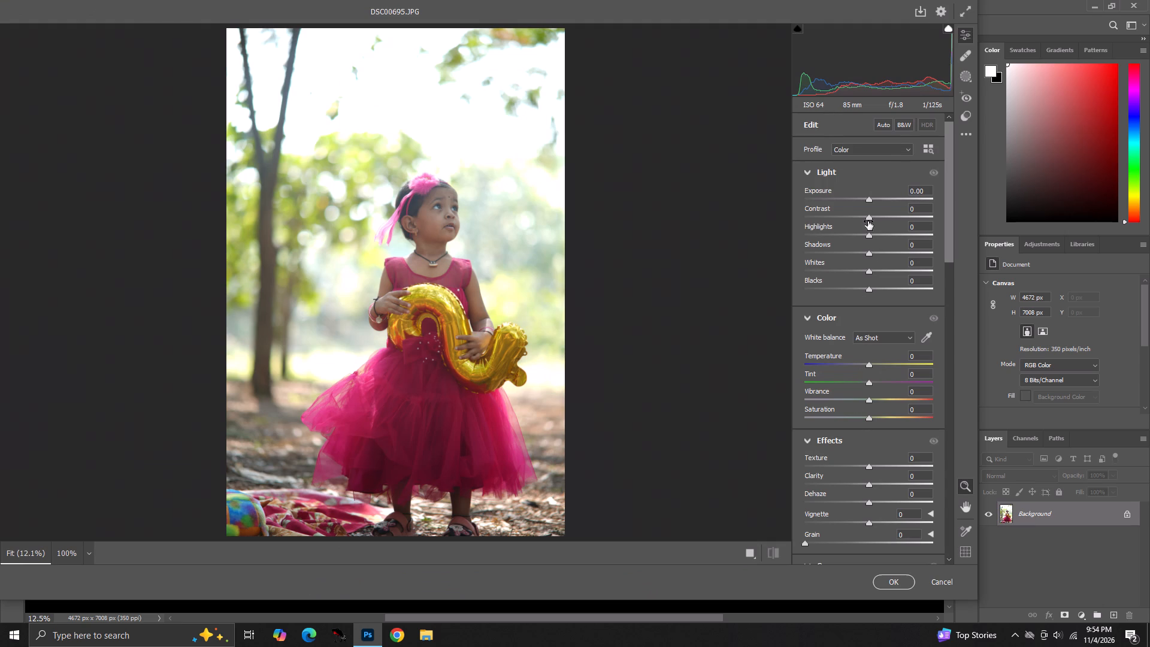
pyautogui.moveTo(863, 196); pyautogui.dragTo(851, 192)
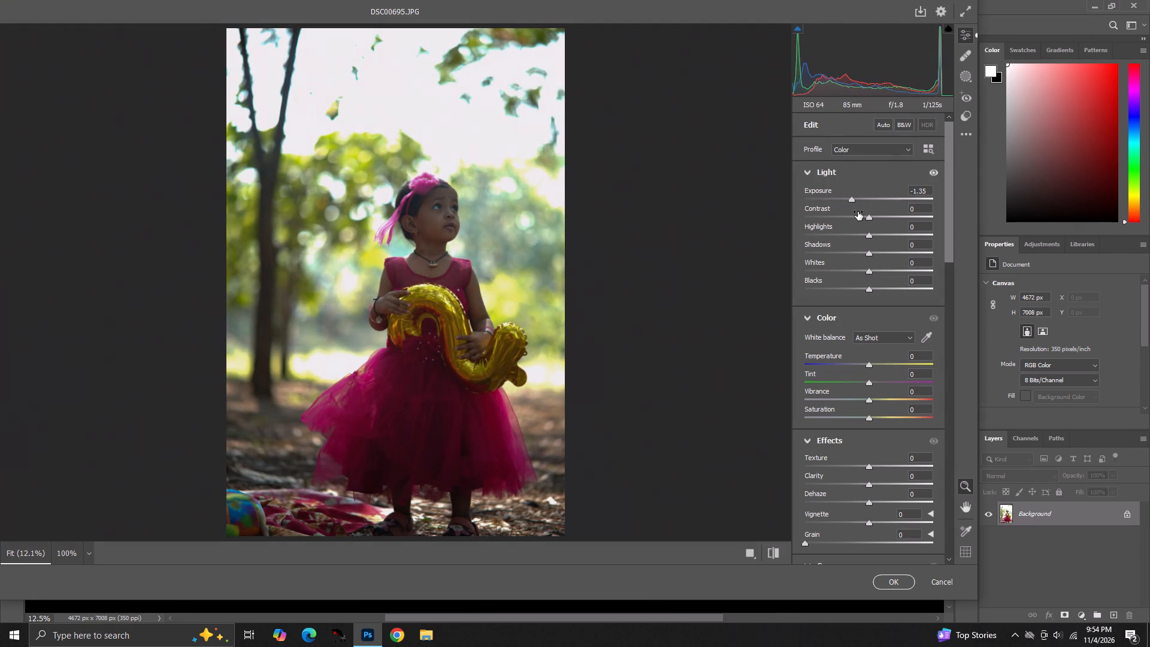
pyautogui.moveTo(858, 213); pyautogui.dragTo(792, 222)
pyautogui.moveTo(834, 234); pyautogui.dragTo(851, 231)
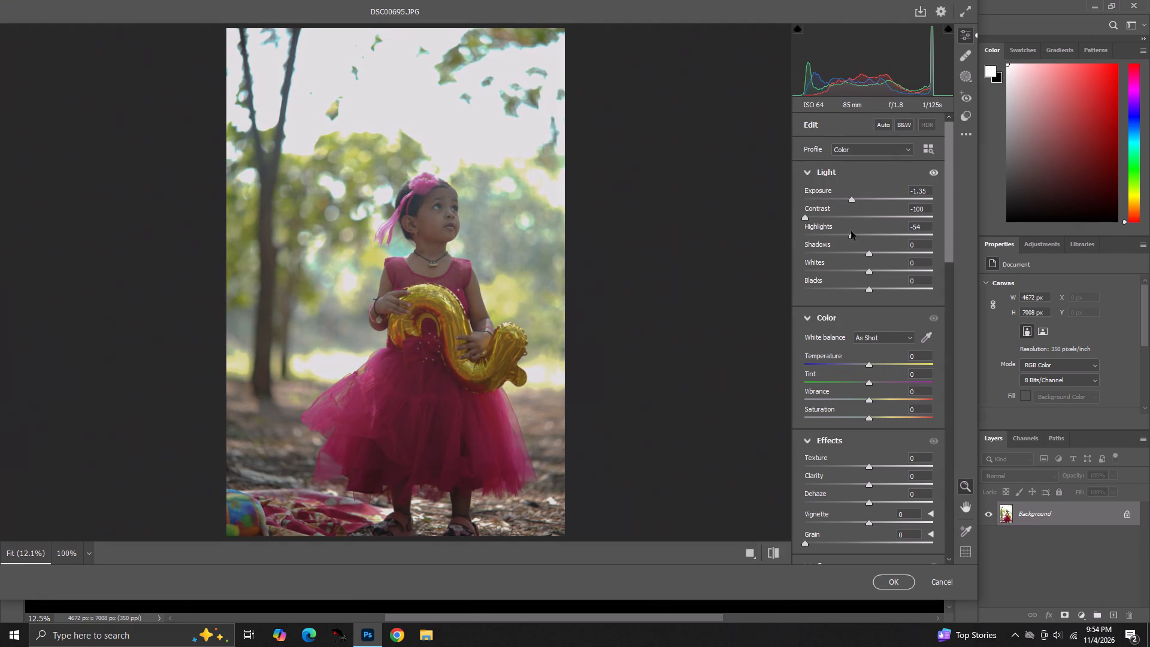
pyautogui.moveTo(851, 231); pyautogui.dragTo(662, 247)
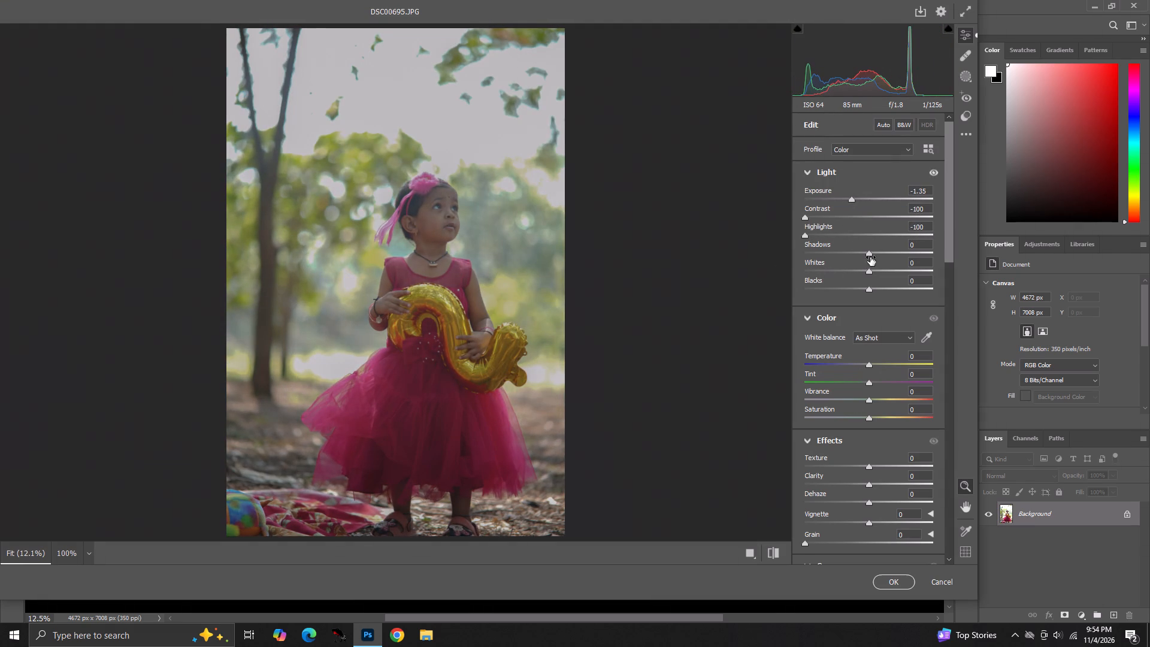
pyautogui.moveTo(869, 253); pyautogui.dragTo(959, 252)
pyautogui.moveTo(852, 272); pyautogui.dragTo(804, 271)
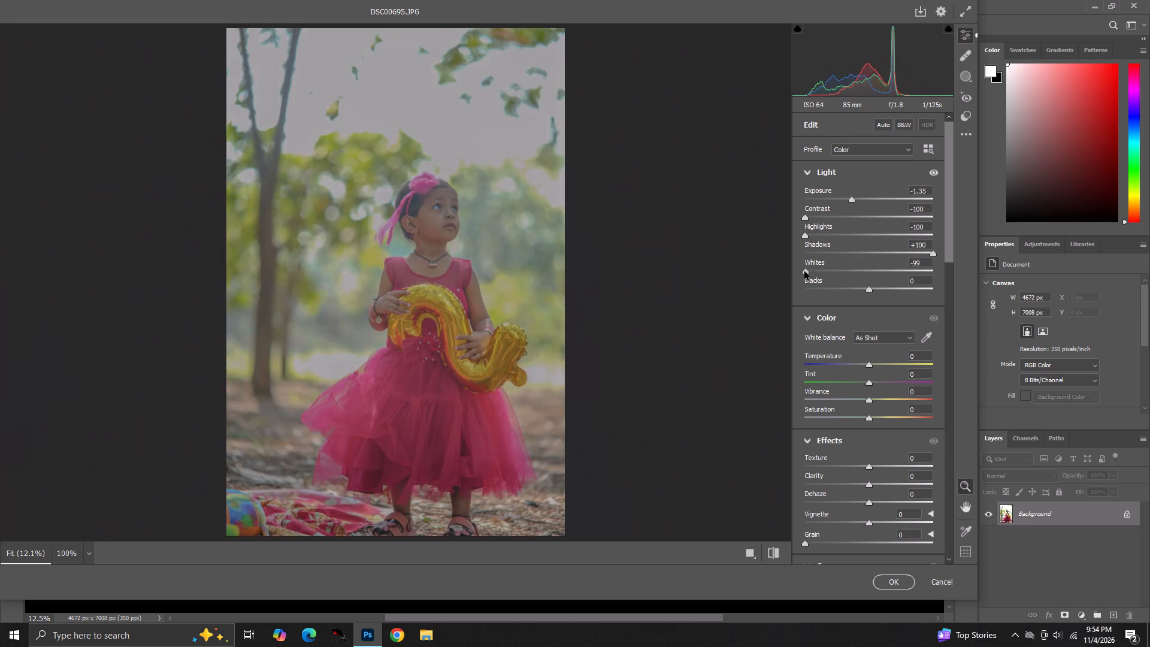
pyautogui.moveTo(804, 271); pyautogui.dragTo(818, 272)
pyautogui.moveTo(857, 290); pyautogui.dragTo(924, 282)
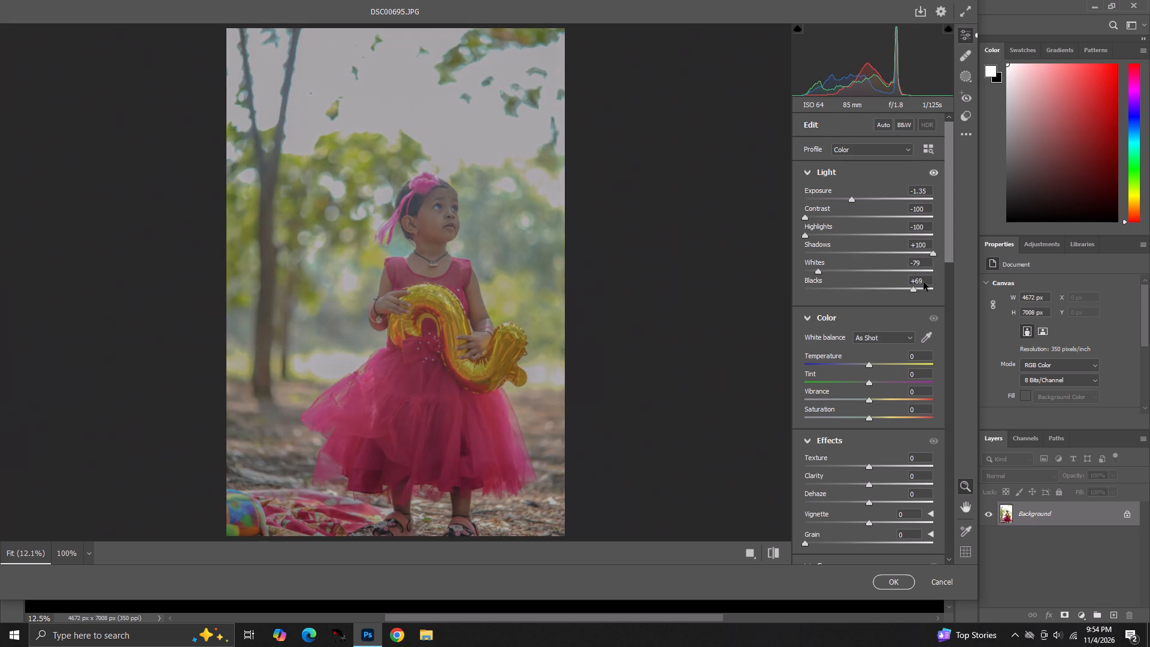
pyautogui.moveTo(924, 282); pyautogui.dragTo(809, 285)
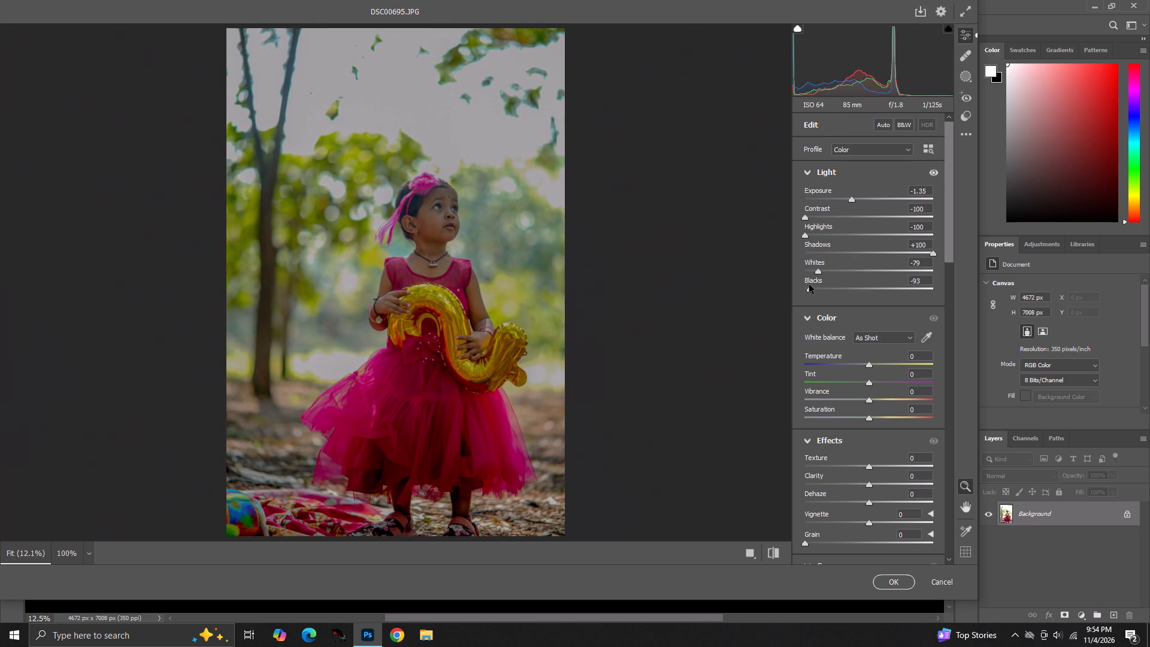
pyautogui.moveTo(809, 285); pyautogui.dragTo(816, 286)
# Set the Effects values to Texture +39 and Clarity -61, checking the girl's face and the whole photo.
pyautogui.hotkey('ctrl', '=')
pyautogui.hotkey('ctrl', '=')
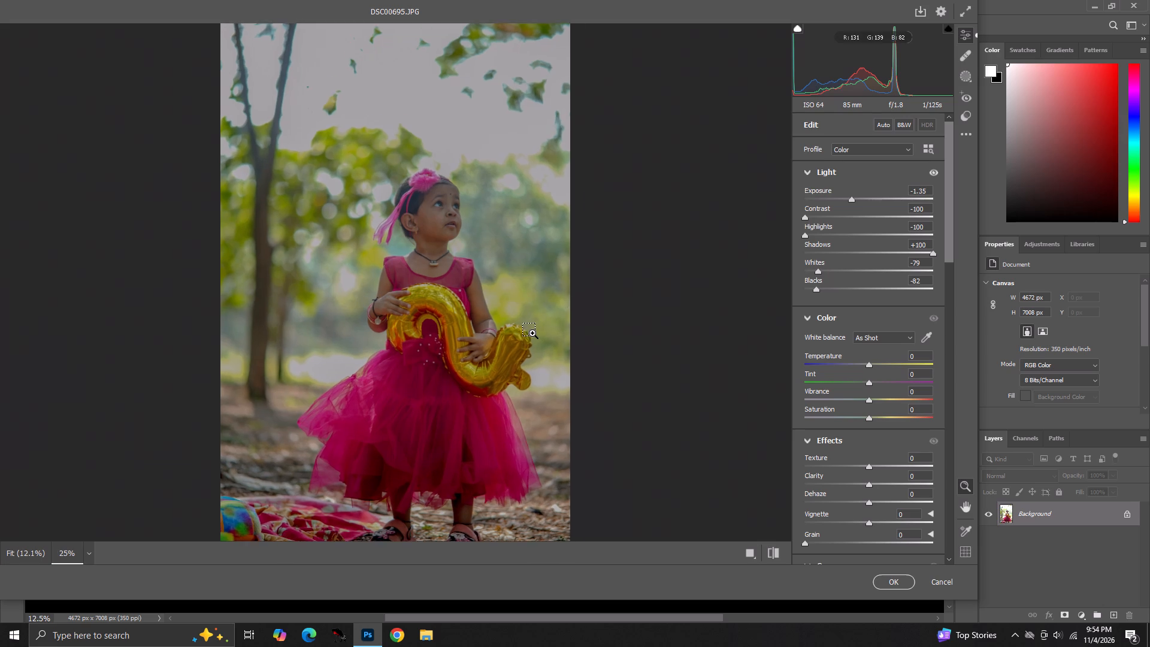
pyautogui.scroll(-2, 872, 376)
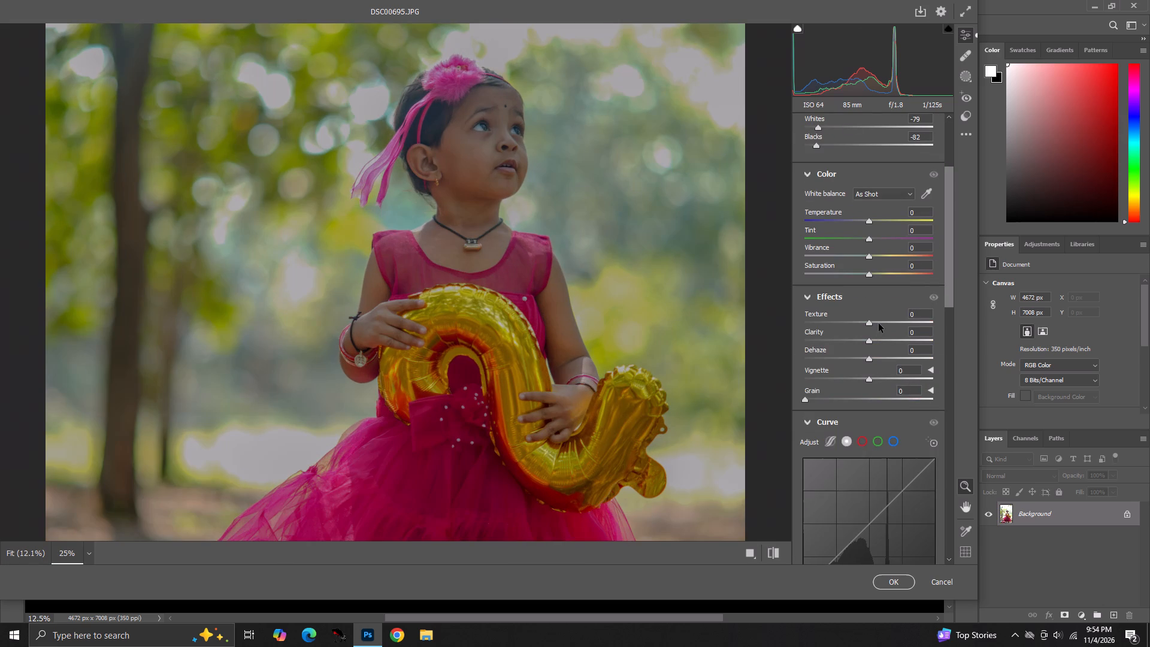
pyautogui.moveTo(879, 323); pyautogui.dragTo(928, 315)
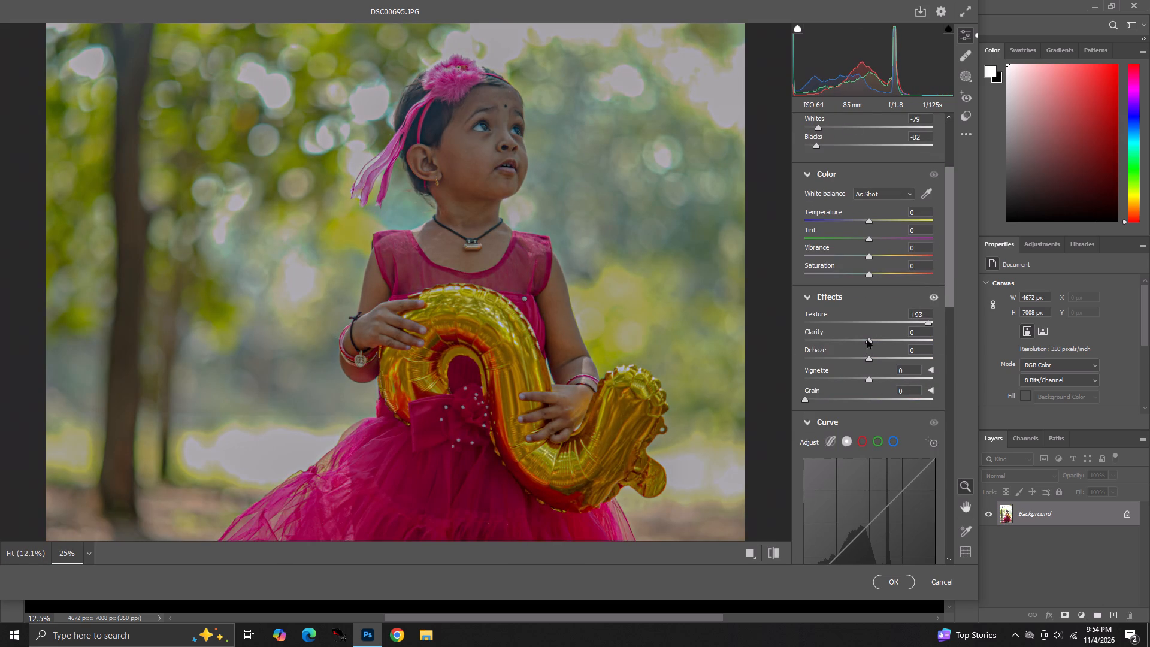
pyautogui.moveTo(867, 339); pyautogui.dragTo(835, 338)
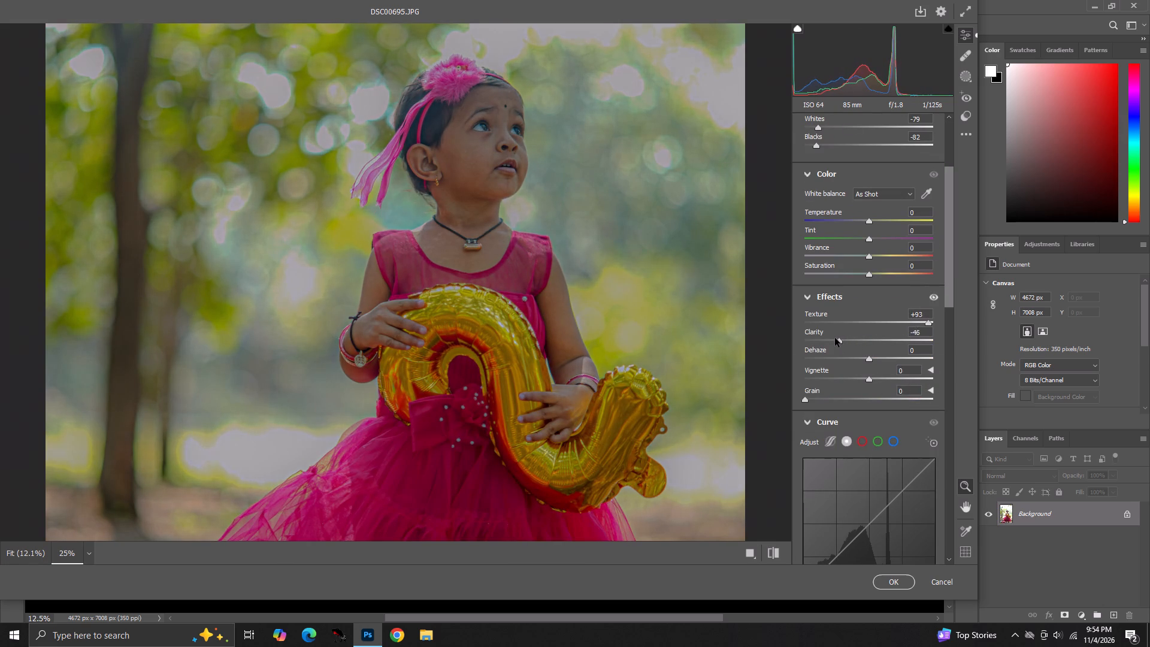
pyautogui.moveTo(835, 338); pyautogui.dragTo(840, 340)
pyautogui.click(894, 321)
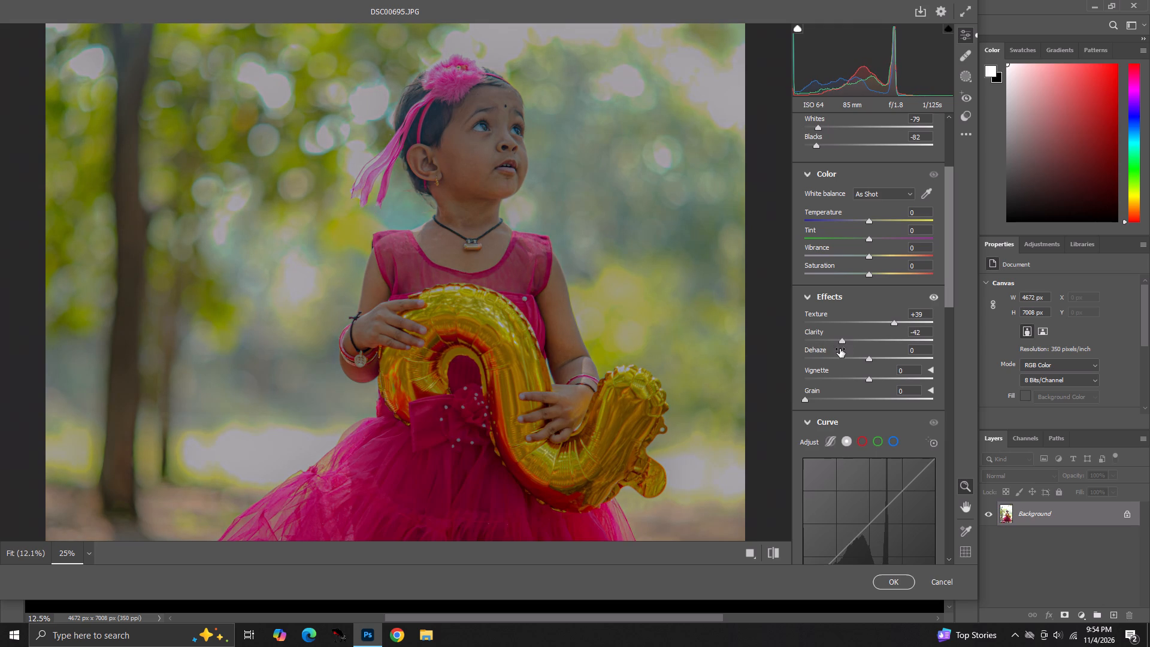
pyautogui.moveTo(841, 341); pyautogui.dragTo(829, 340)
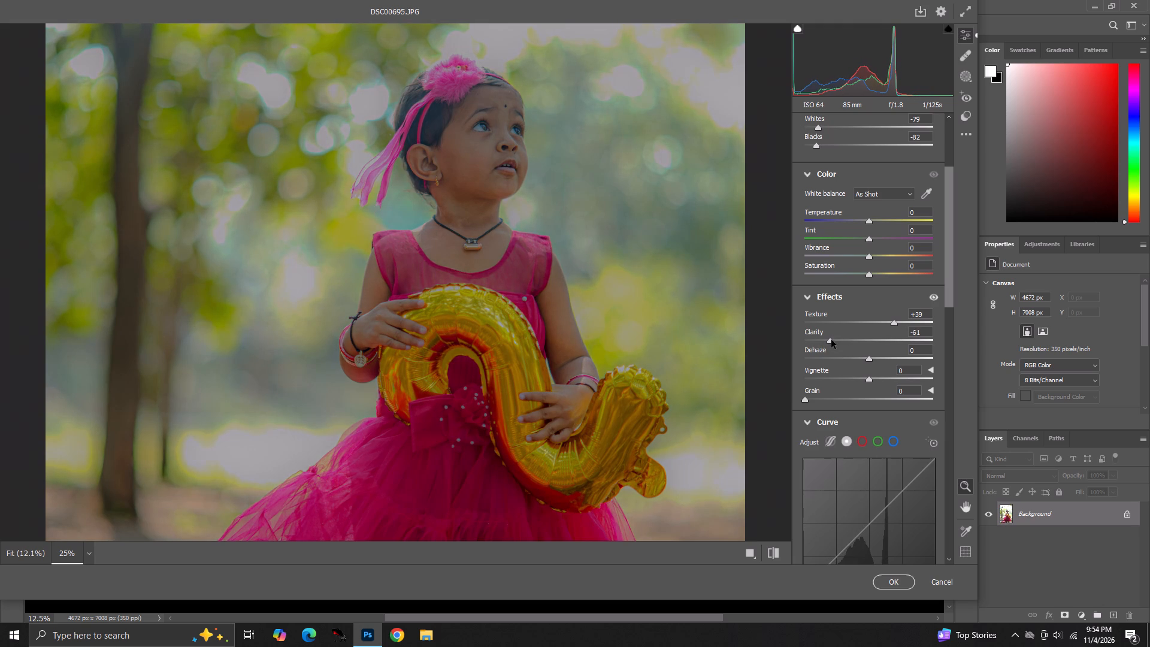
pyautogui.hotkey('ctrl', '-')
pyautogui.hotkey('ctrl', '-')
pyautogui.keyDown('ctrl'); pyautogui.scroll(-2, 664, 335); pyautogui.keyUp('ctrl')
pyautogui.keyDown('ctrl'); pyautogui.scroll(2, 609, 334); pyautogui.keyUp('ctrl')
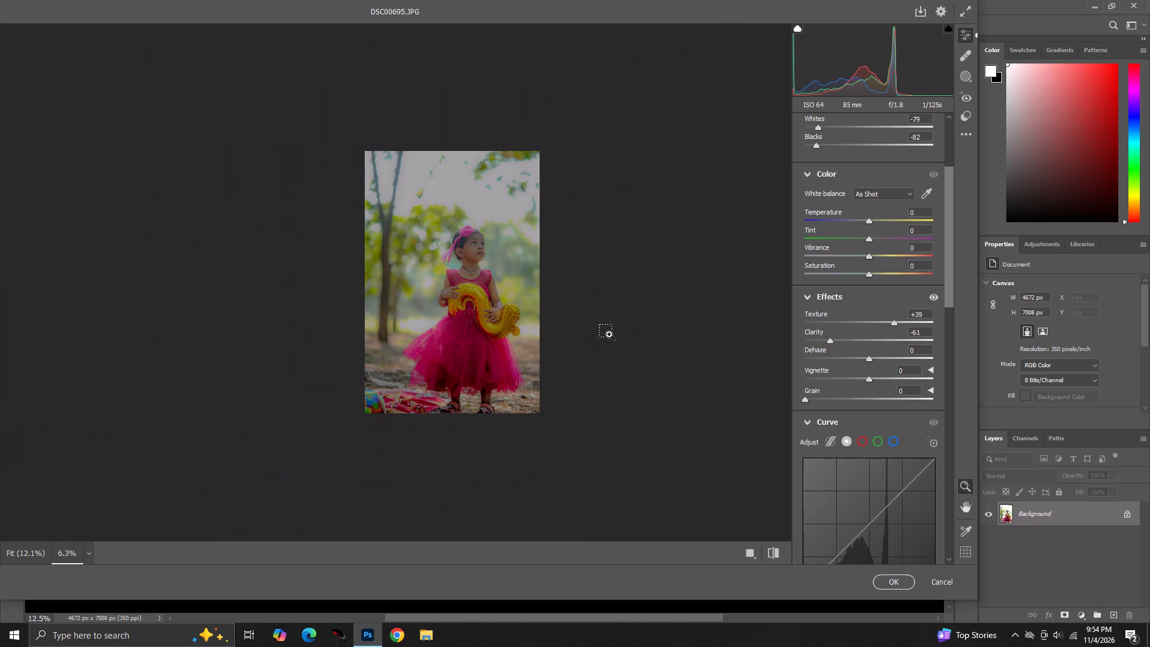
pyautogui.hotkey('ctrl', '=')
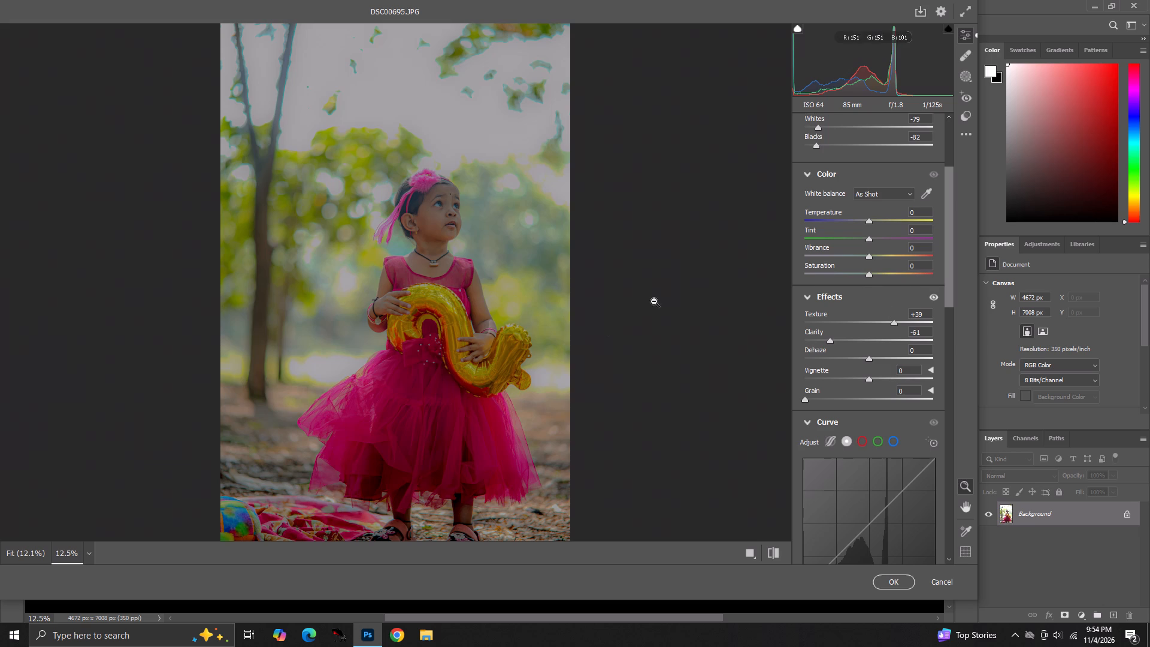
# Set the Reds hue to +3 in the Color Mixer.
pyautogui.scroll(-6, 857, 374)
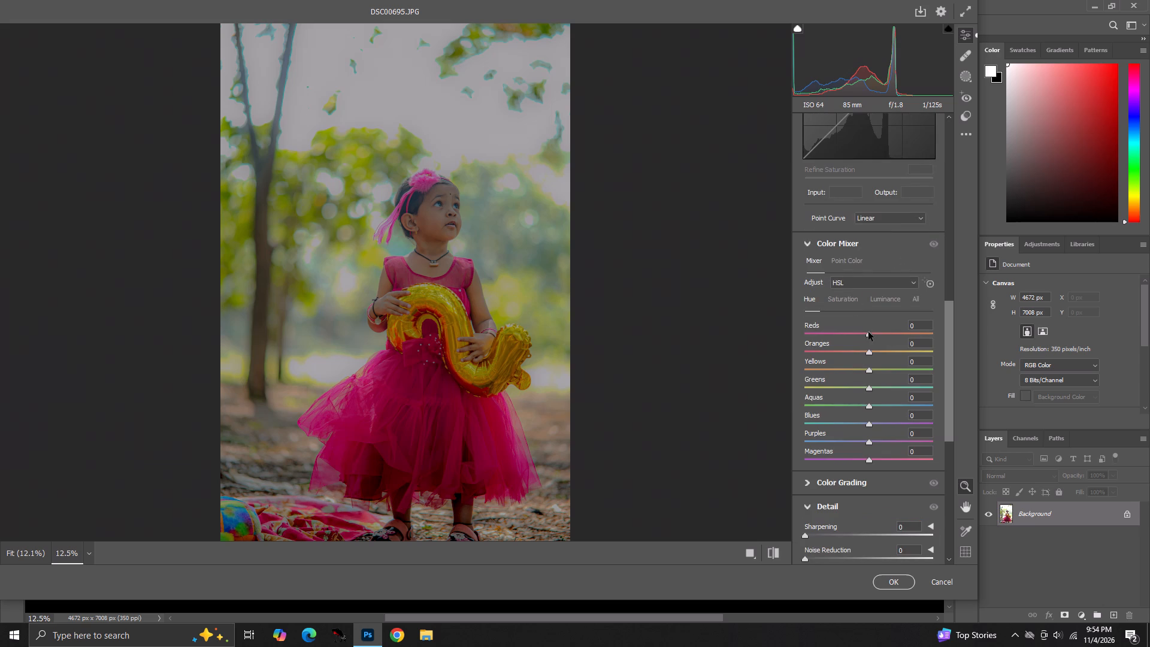
pyautogui.click(868, 332)
# Set Color Mixer saturation to Yellows +6, Greens +41, Aquas +17, Blues -25, Purples +19 and Magentas +19.
pyautogui.click(845, 296)
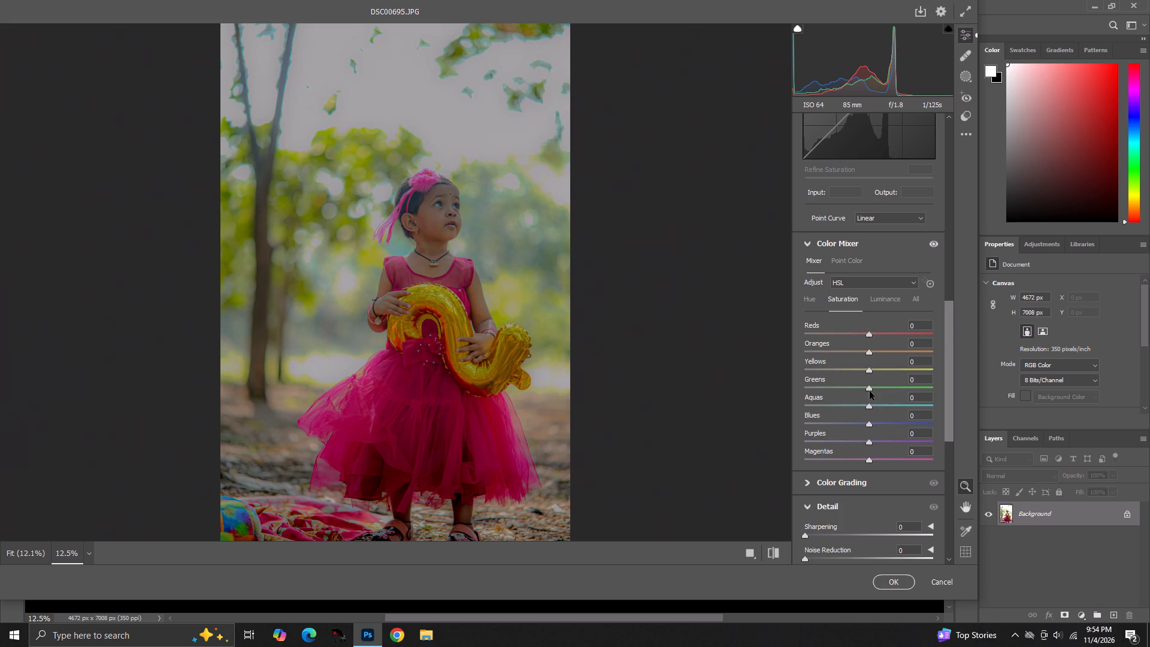
pyautogui.moveTo(870, 386); pyautogui.dragTo(630, 380)
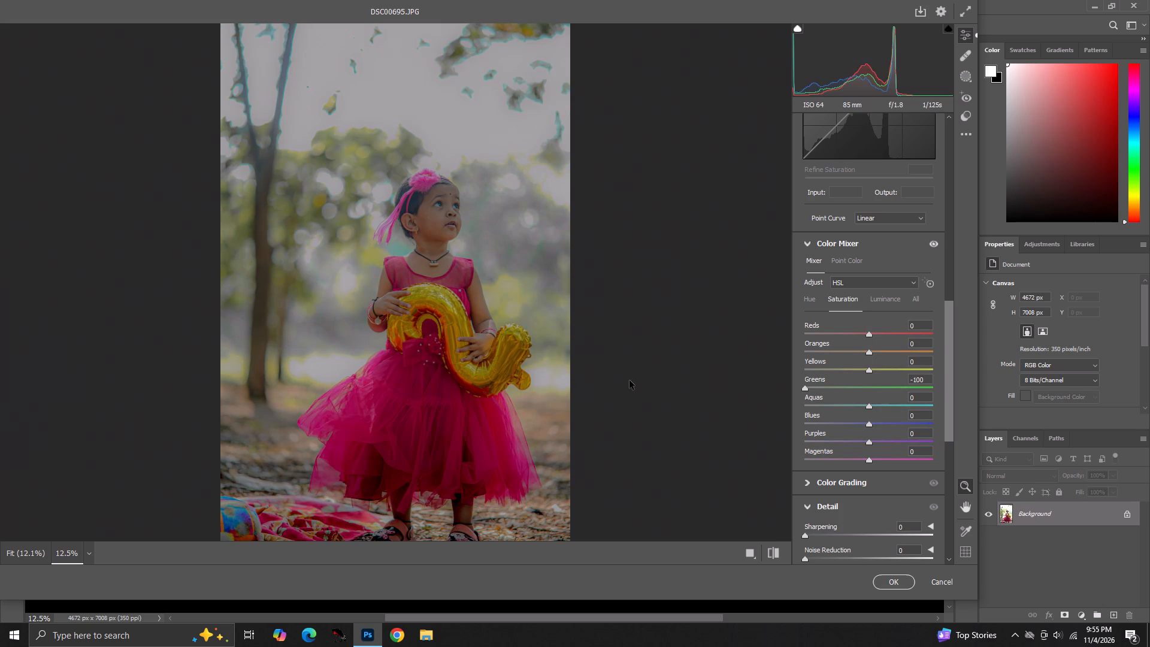
pyautogui.moveTo(630, 380); pyautogui.dragTo(897, 384)
pyautogui.click(868, 366)
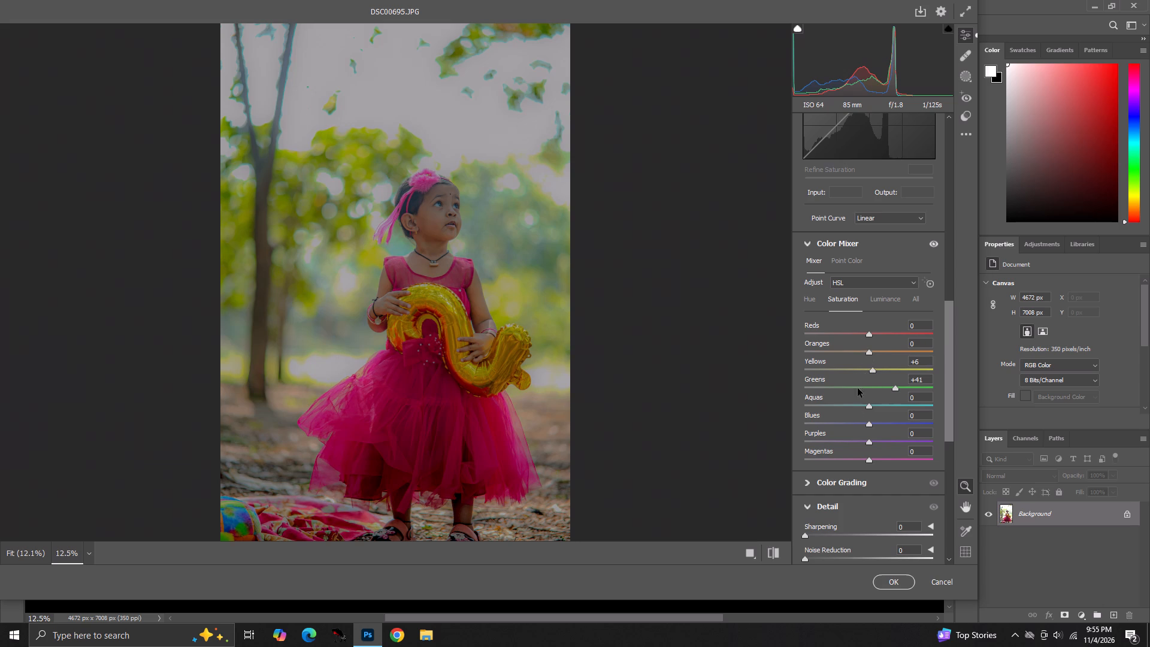
pyautogui.moveTo(873, 461); pyautogui.dragTo(882, 458)
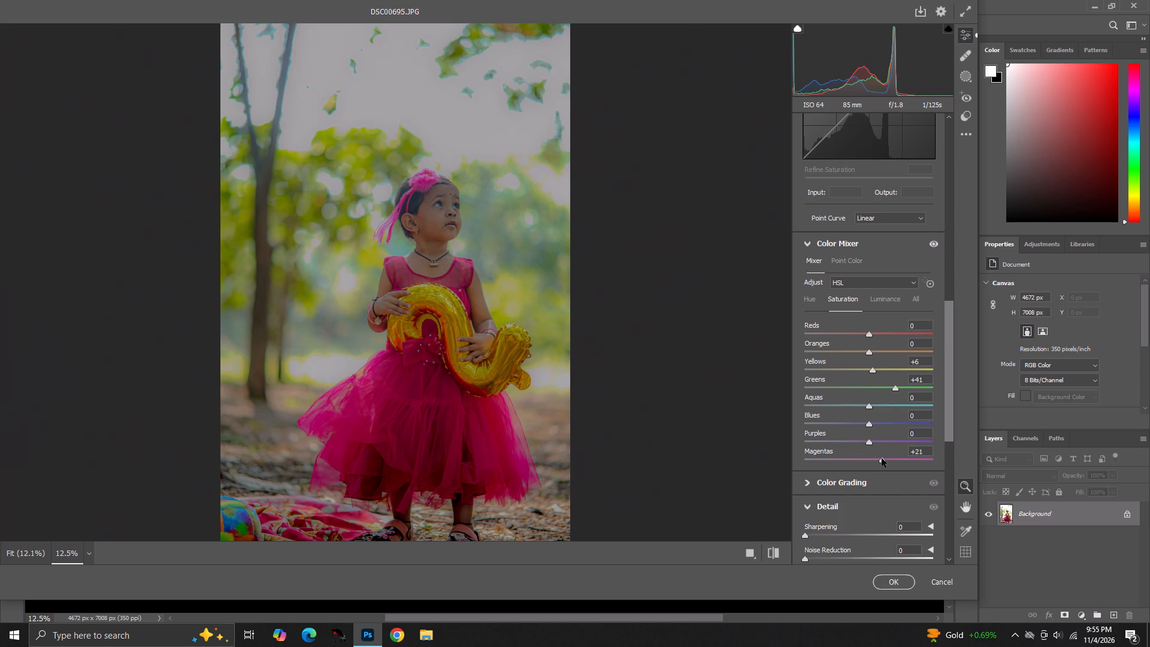
pyautogui.moveTo(882, 458); pyautogui.dragTo(880, 458)
pyautogui.moveTo(872, 443); pyautogui.dragTo(883, 441)
pyautogui.moveTo(883, 441); pyautogui.dragTo(884, 440)
pyautogui.moveTo(869, 419); pyautogui.dragTo(854, 420)
pyautogui.moveTo(874, 406); pyautogui.dragTo(878, 406)
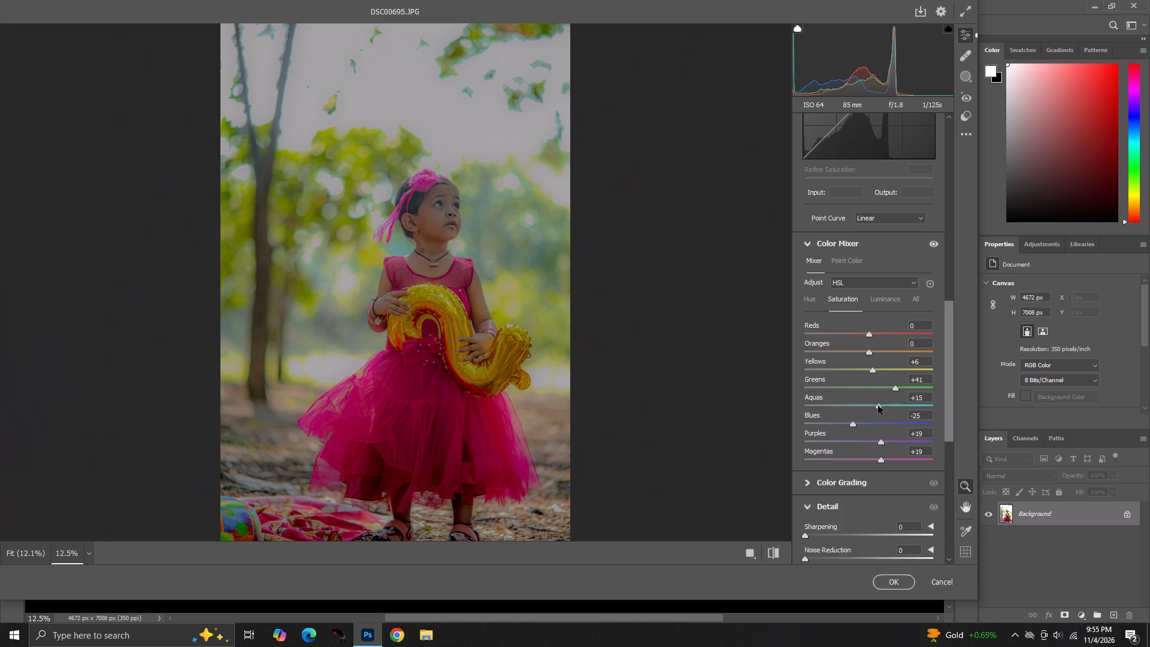
pyautogui.moveTo(878, 406); pyautogui.dragTo(879, 405)
# Set Color Mixer luminance to Reds +16, Yellows -3, Greens +9, Aquas +6, Blues +4, Purples +14 and Magentas -5.
pyautogui.scroll(-2, 807, 341)
pyautogui.scroll(2, 822, 315)
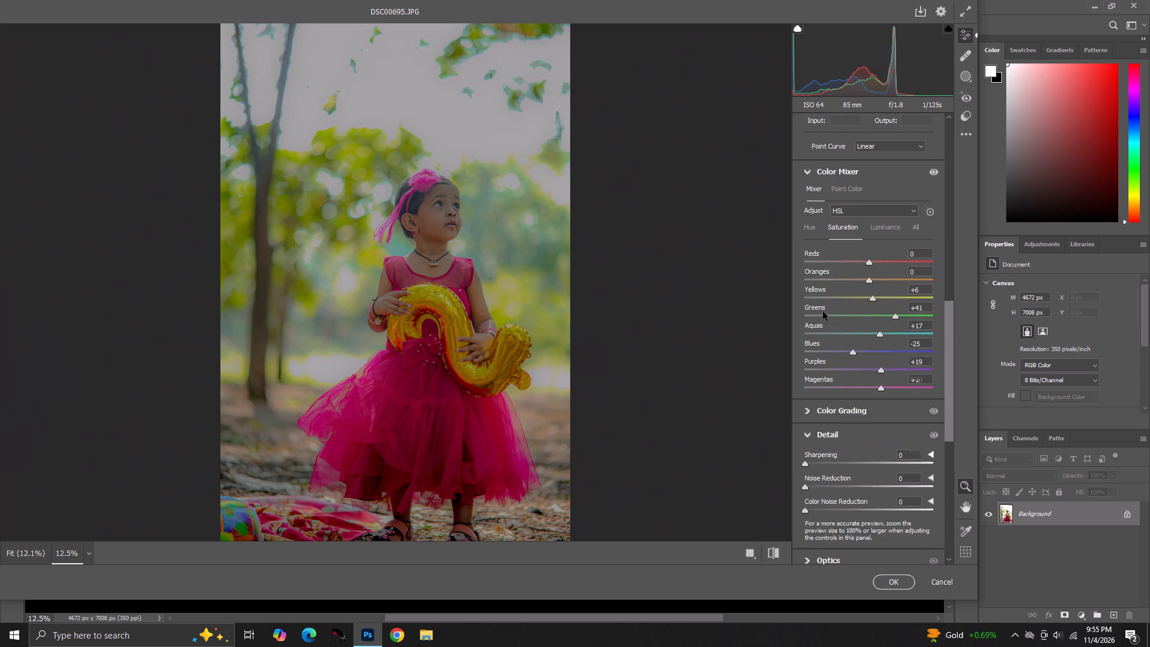
pyautogui.click(881, 303)
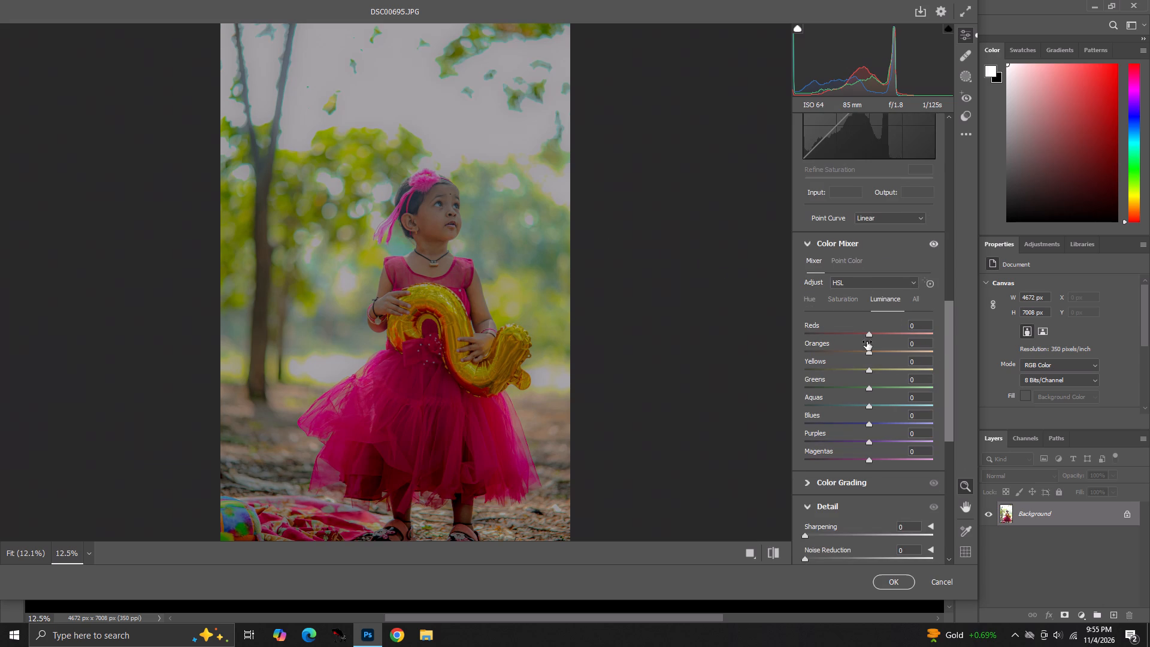
pyautogui.moveTo(868, 334); pyautogui.dragTo(878, 333)
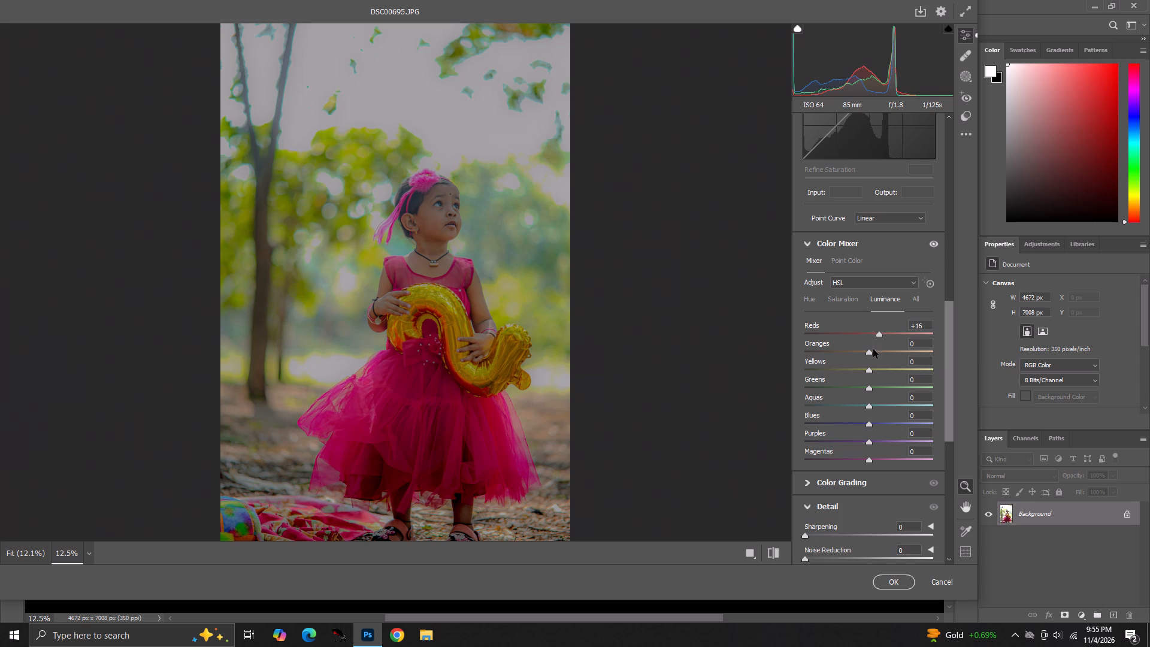
pyautogui.moveTo(868, 368); pyautogui.dragTo(826, 371)
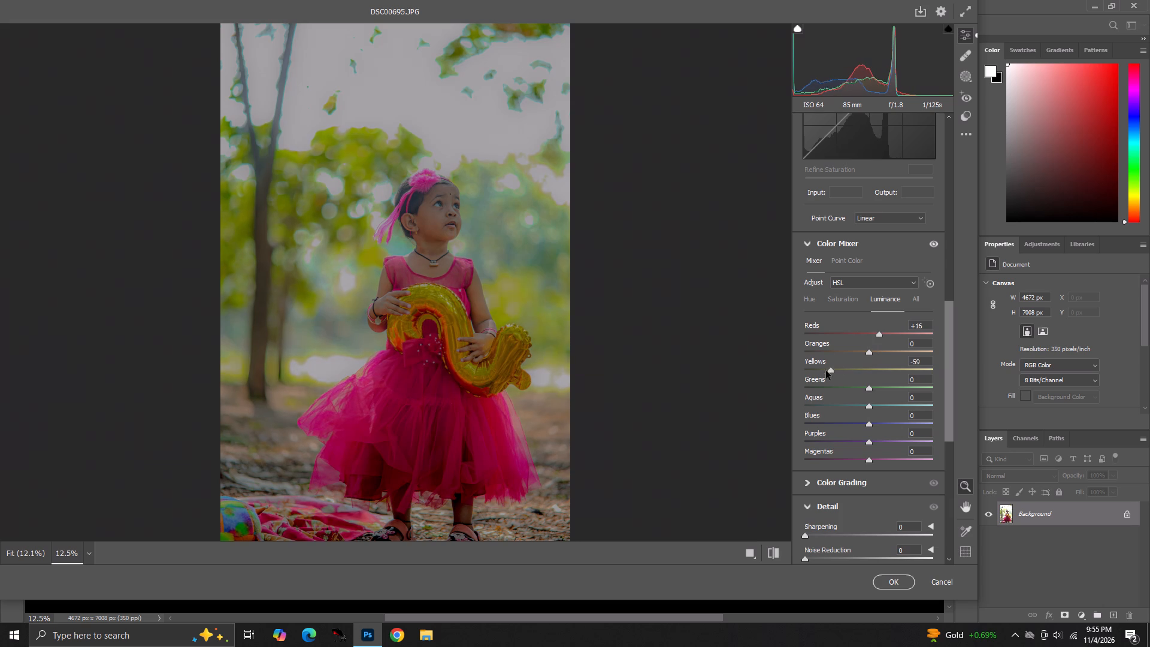
pyautogui.moveTo(826, 371); pyautogui.dragTo(895, 370)
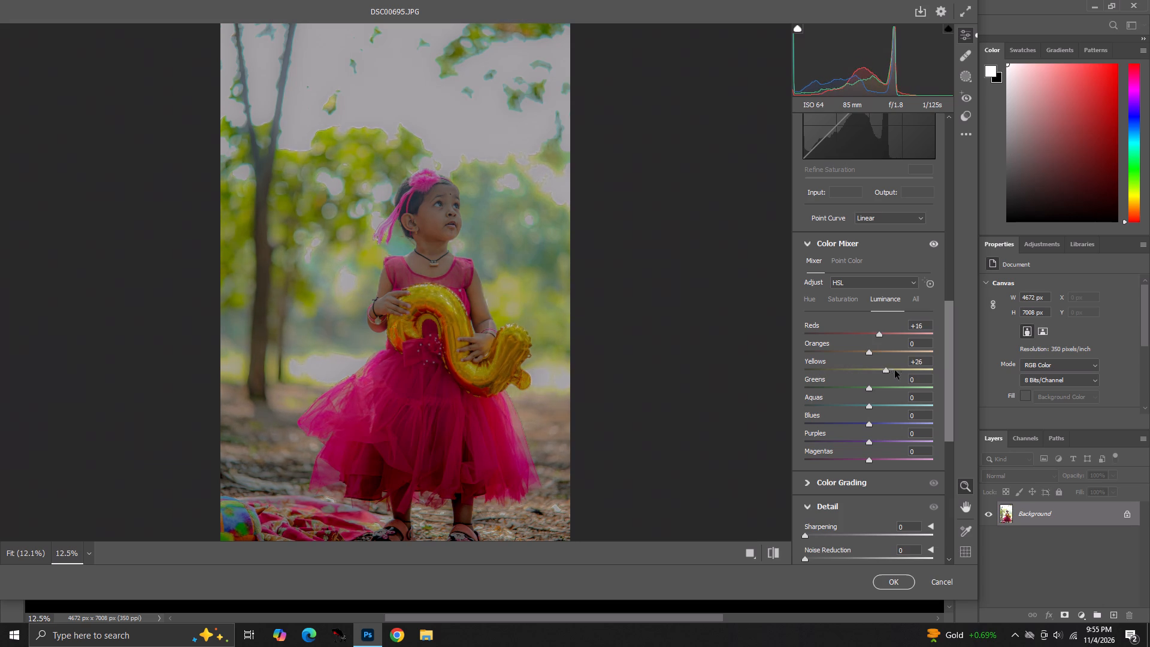
pyautogui.moveTo(895, 370); pyautogui.dragTo(858, 385)
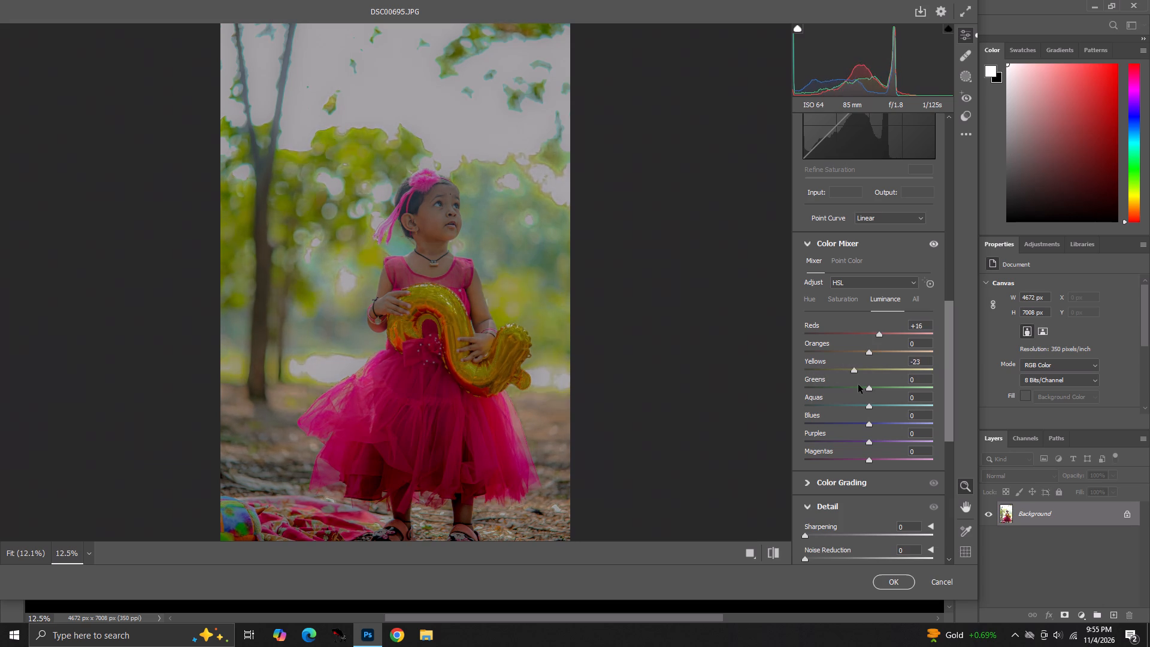
pyautogui.moveTo(858, 385); pyautogui.dragTo(867, 385)
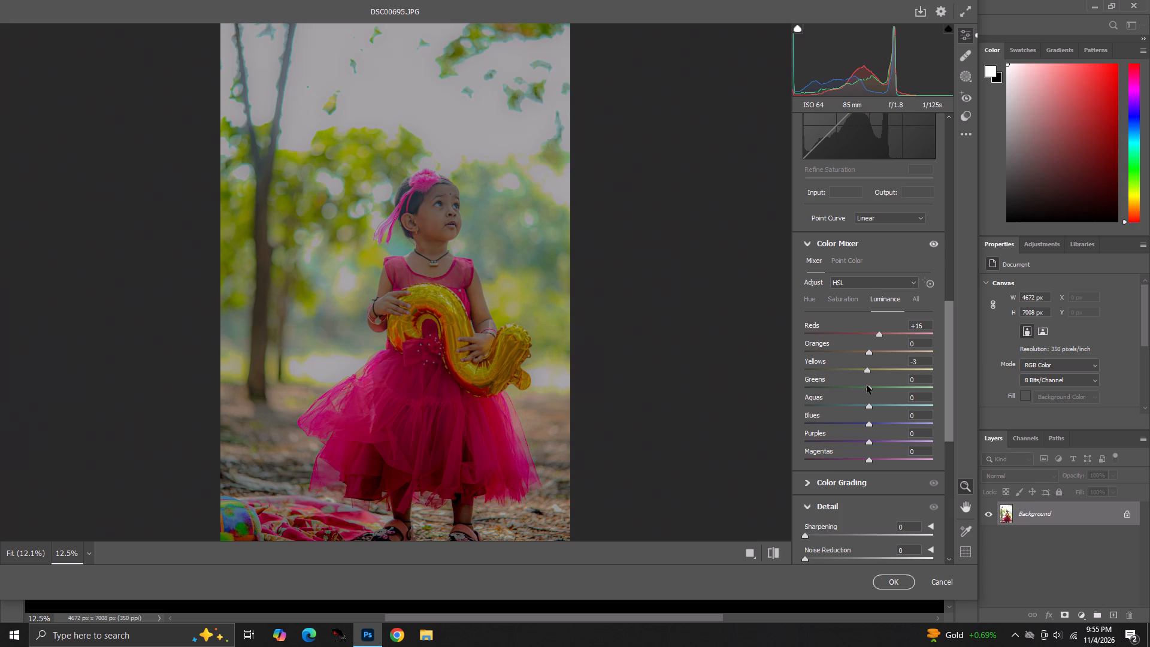
pyautogui.moveTo(870, 389); pyautogui.dragTo(877, 395)
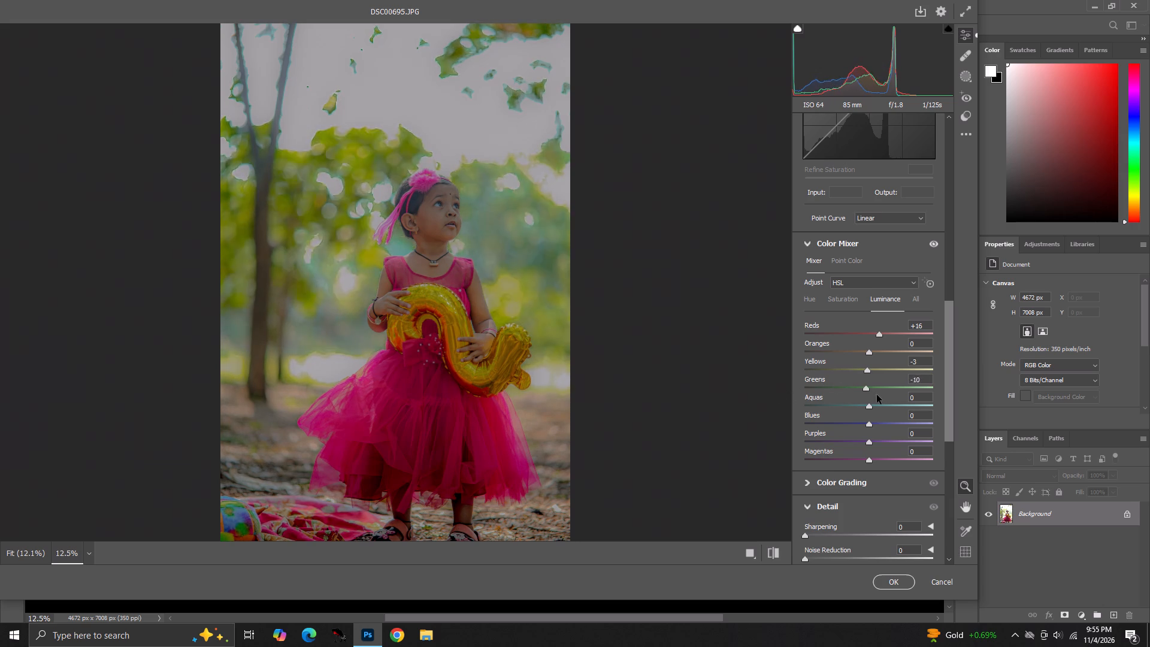
pyautogui.moveTo(877, 395); pyautogui.dragTo(835, 399)
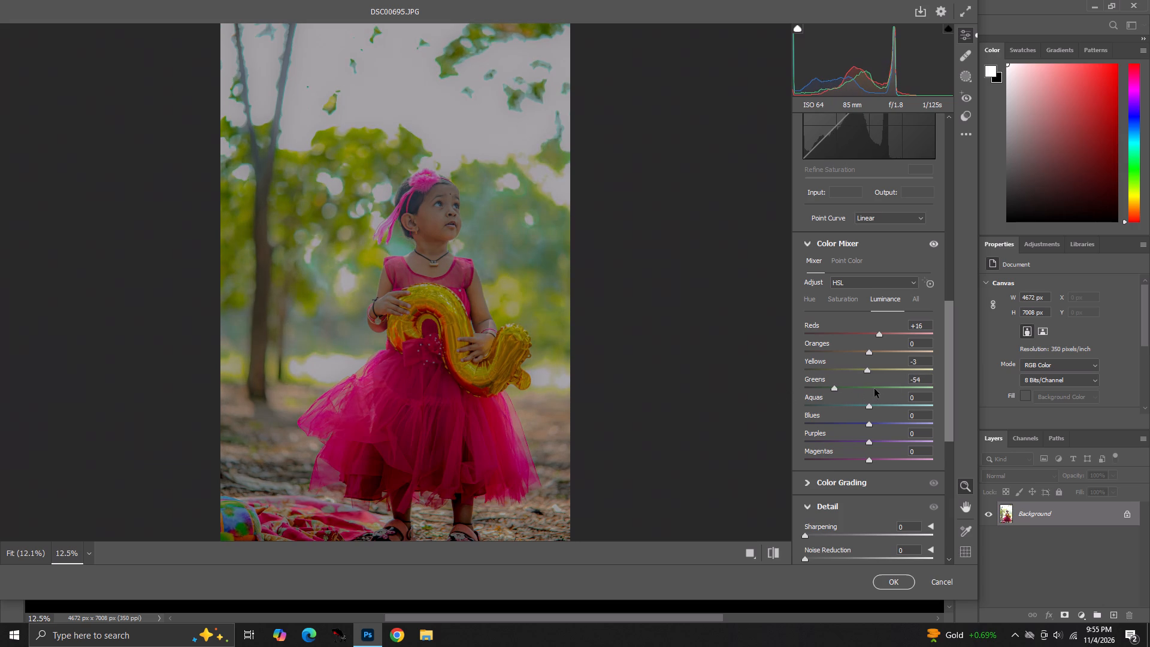
pyautogui.click(874, 389)
pyautogui.click(865, 406)
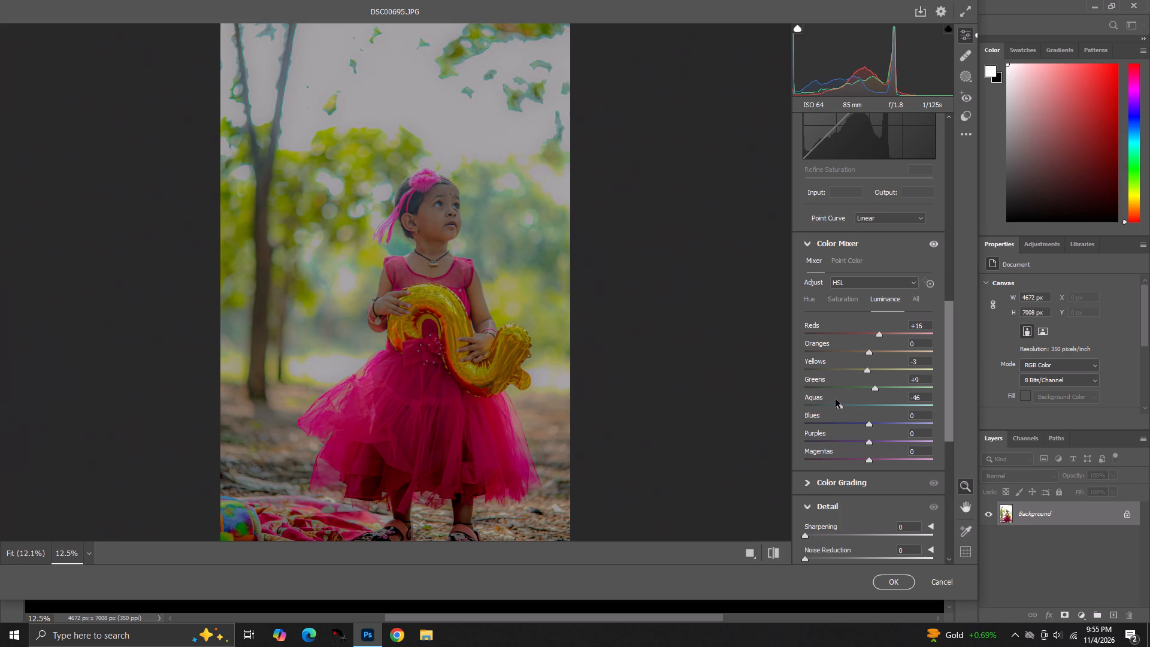
pyautogui.click(871, 424)
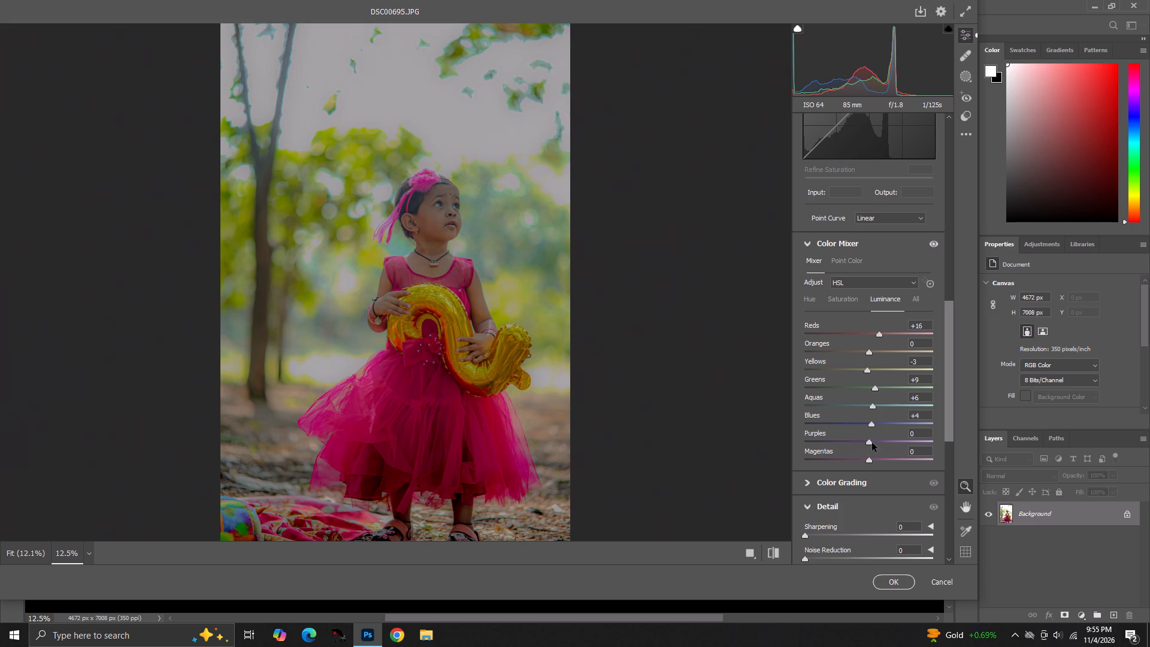
pyautogui.moveTo(871, 441); pyautogui.dragTo(880, 439)
pyautogui.click(869, 459)
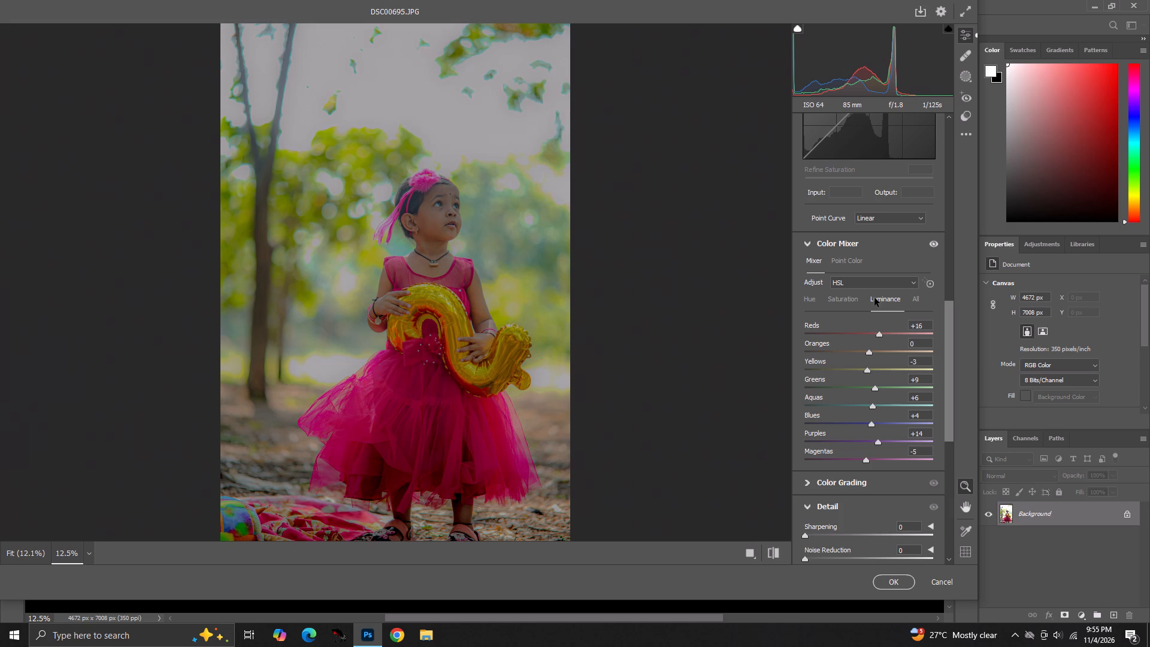
# Review the hue, saturation and luminance settings of all colors in the Color Mixer.
pyautogui.click(914, 300)
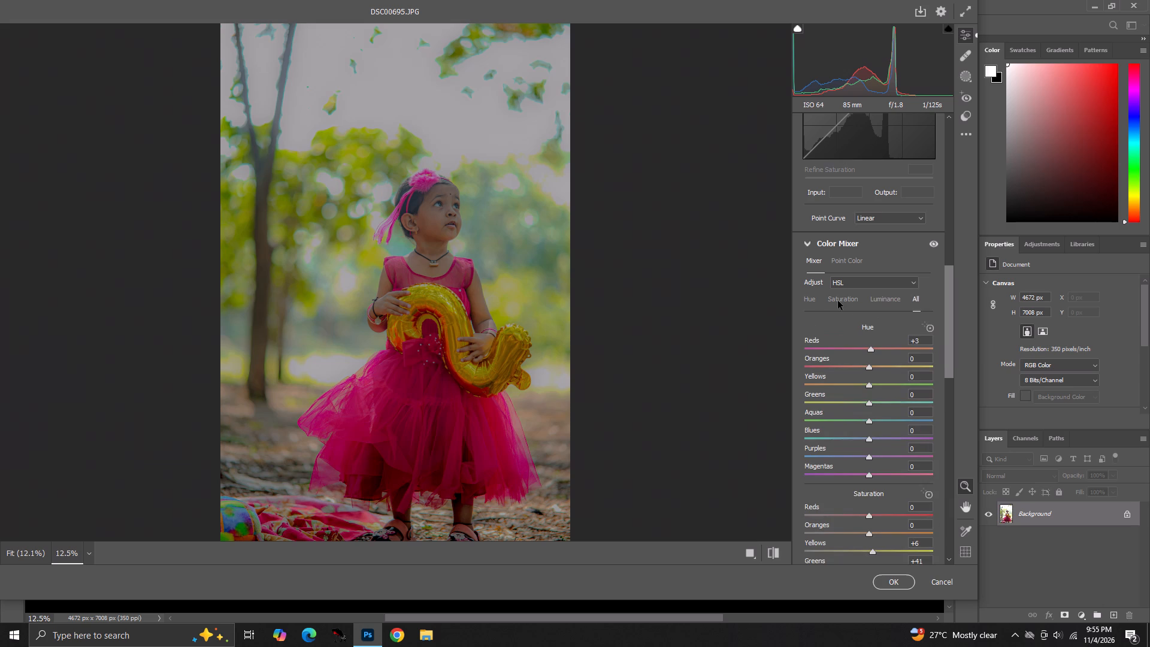
pyautogui.click(838, 301)
pyautogui.click(910, 298)
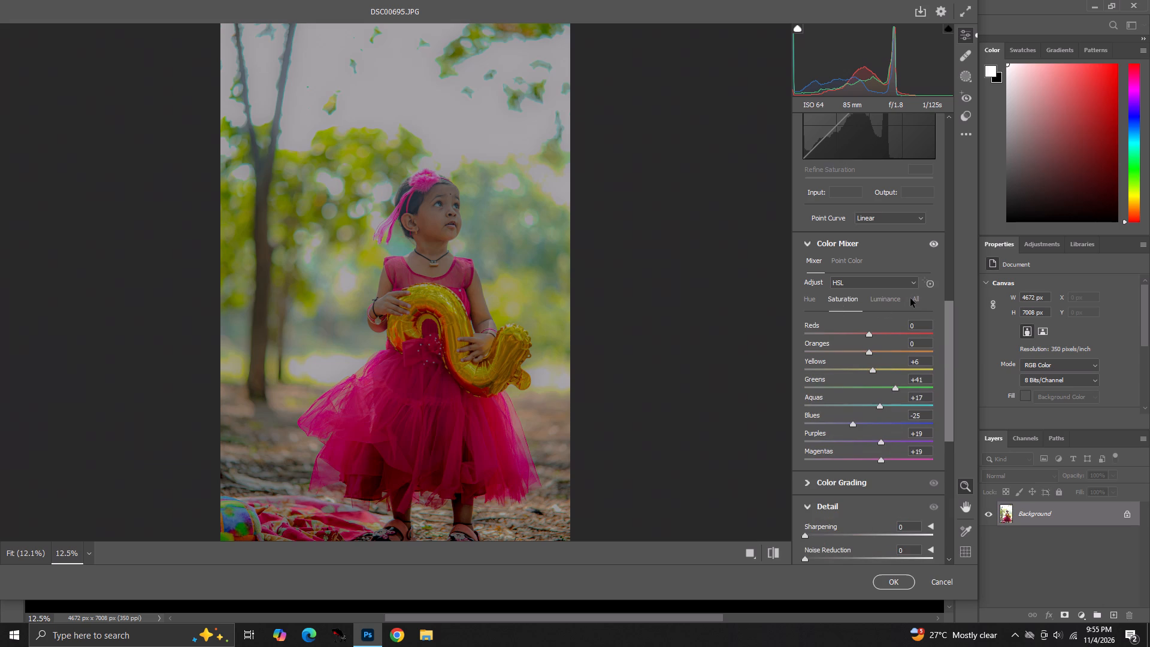
pyautogui.click(920, 298)
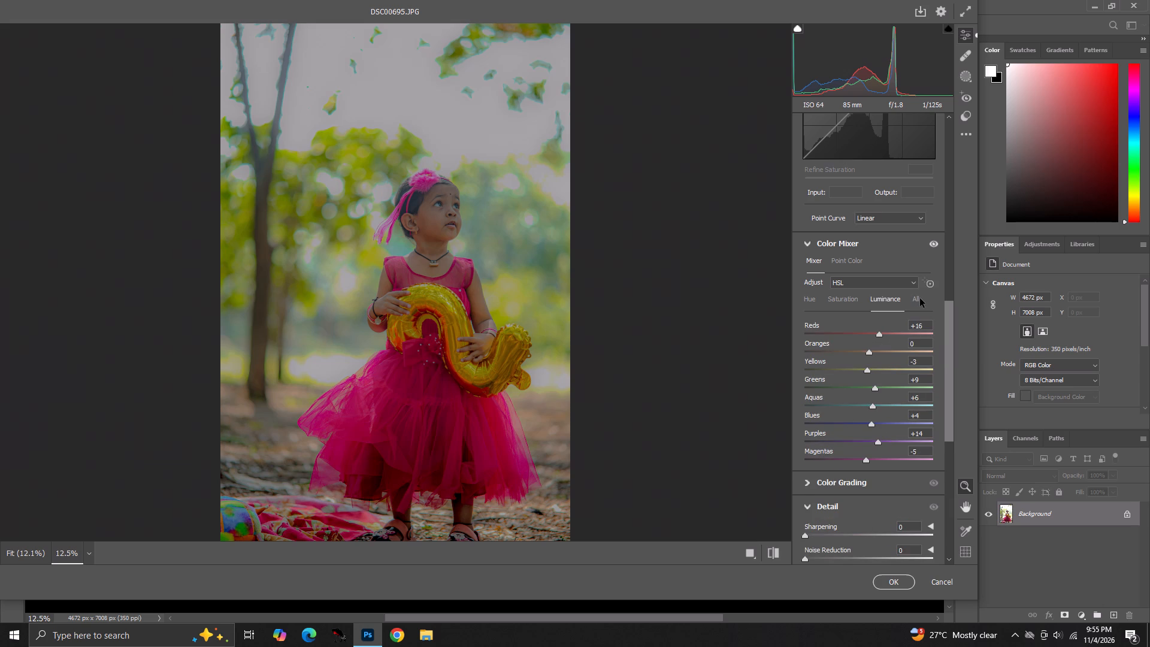
pyautogui.scroll(-8, 860, 367)
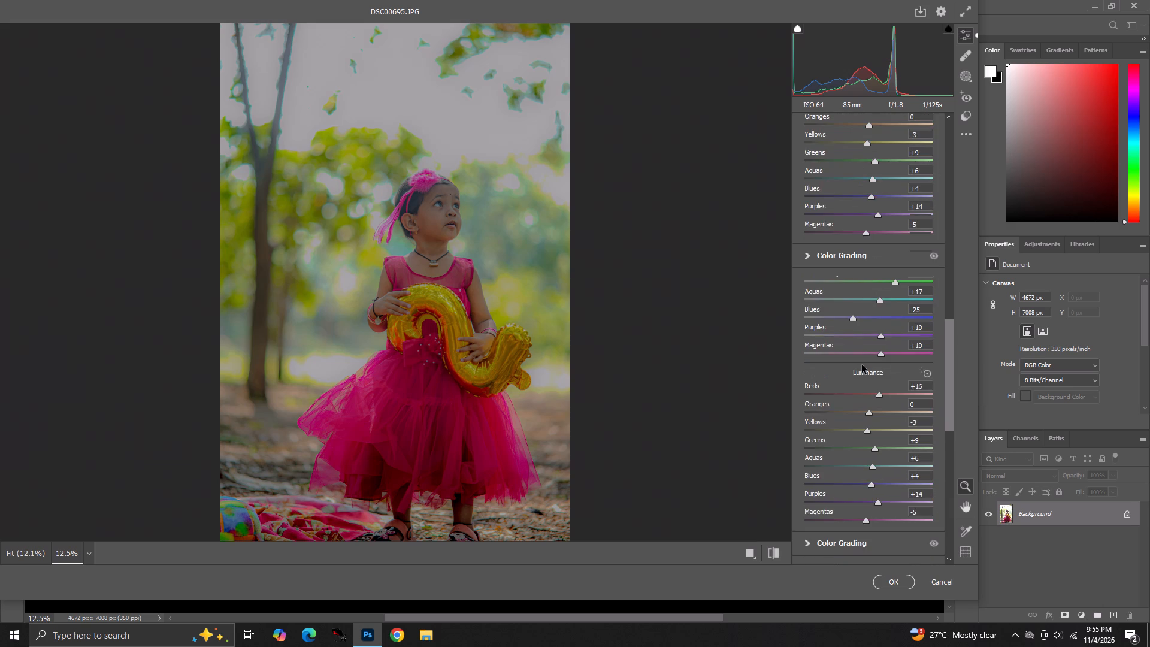
pyautogui.scroll(13, 862, 364)
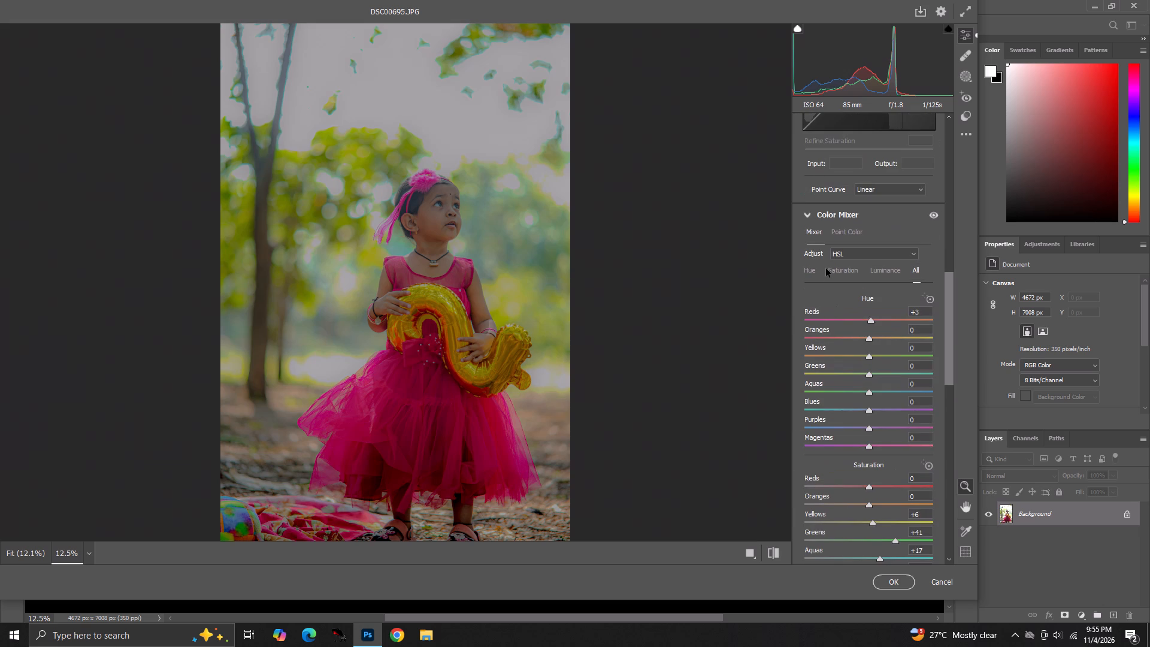
# Set Color Mixer hue to Yellows +1, Greens -77 and Aquas +29.
pyautogui.click(816, 271)
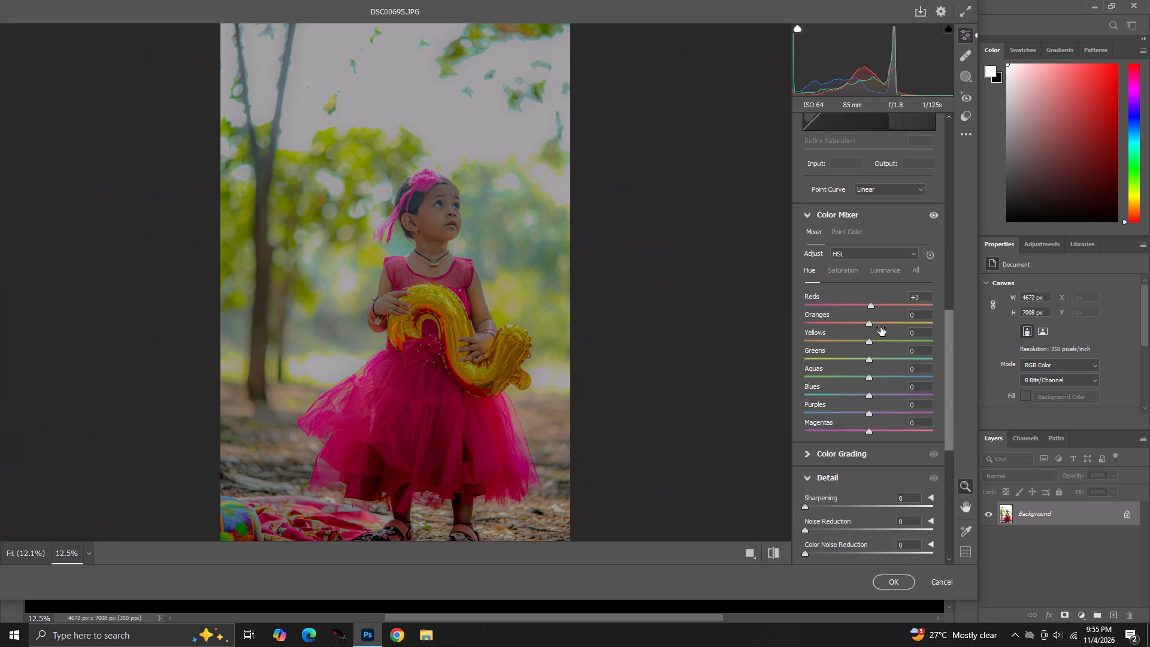
pyautogui.moveTo(870, 373); pyautogui.dragTo(888, 370)
pyautogui.moveTo(870, 359); pyautogui.dragTo(847, 355)
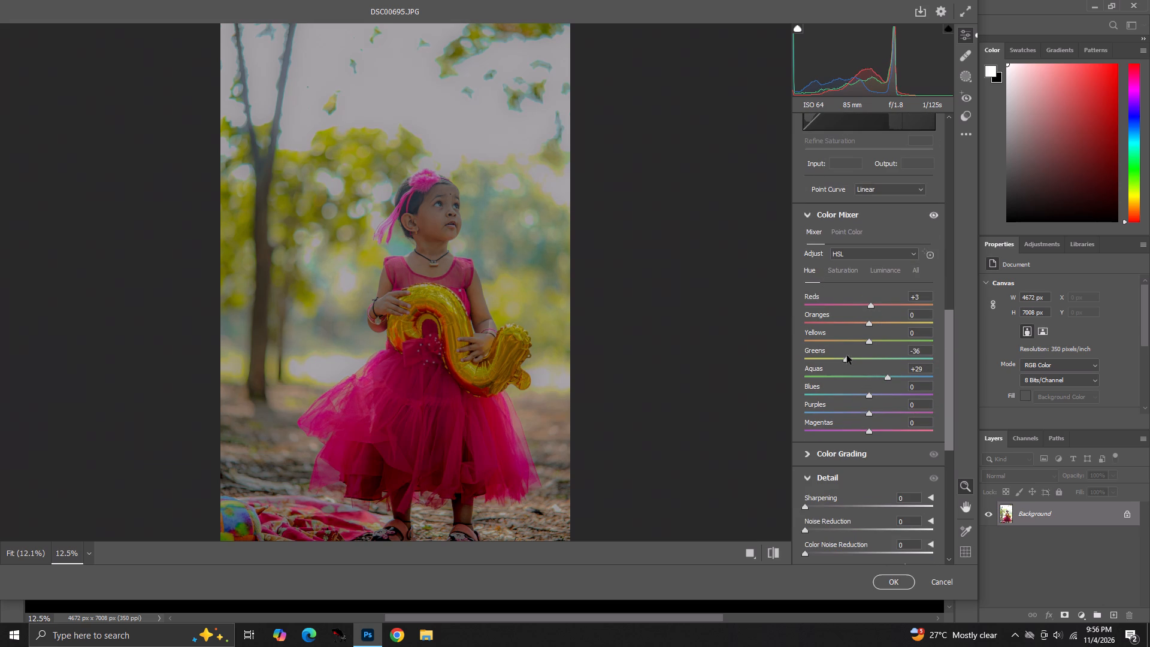
pyautogui.moveTo(847, 355); pyautogui.dragTo(821, 355)
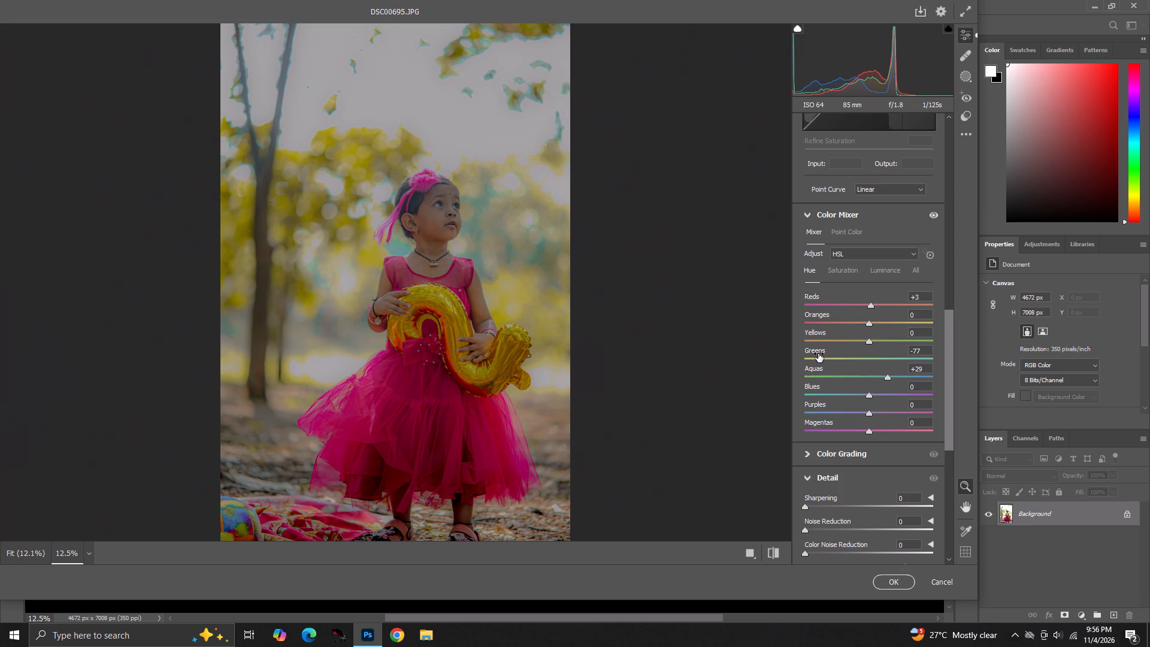
pyautogui.moveTo(881, 337); pyautogui.dragTo(922, 334)
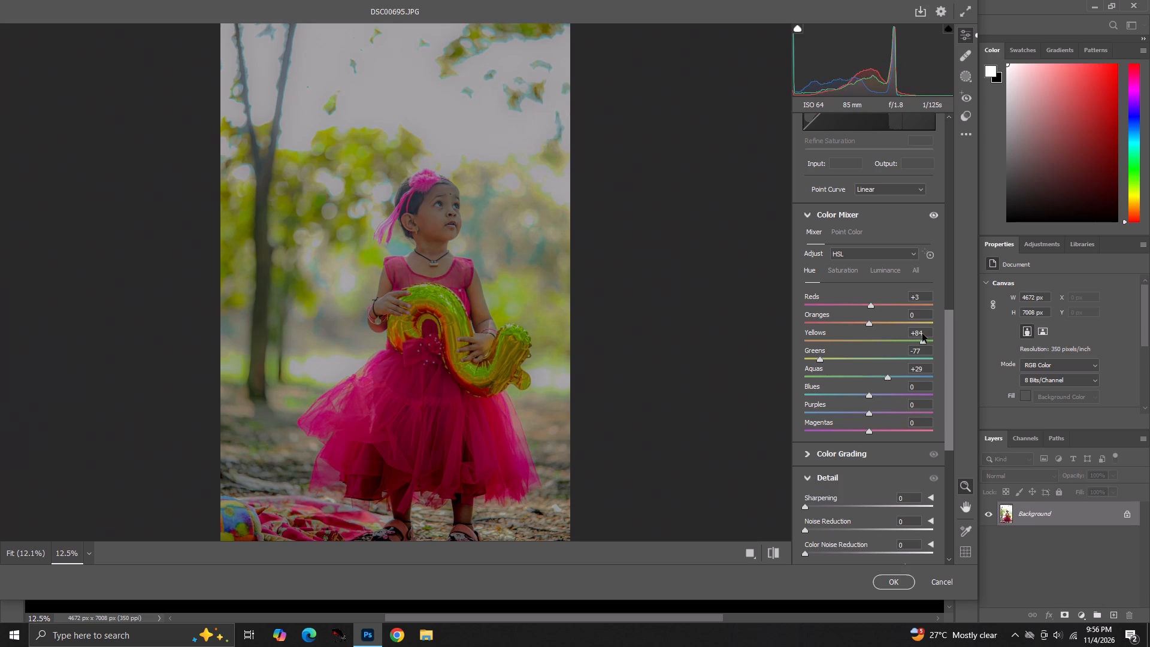
pyautogui.moveTo(922, 334); pyautogui.dragTo(874, 331)
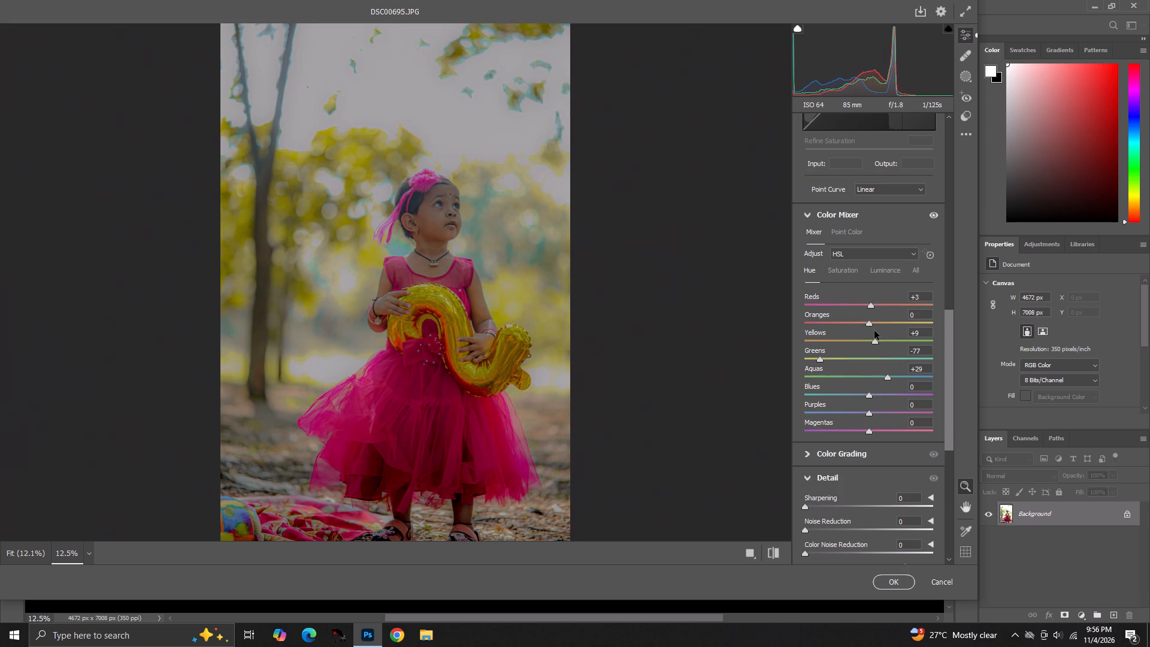
pyautogui.moveTo(874, 331); pyautogui.dragTo(869, 332)
# Examine the girl's face and upper body up close, as well as the whole photo, with the new hues.
pyautogui.hotkey('ctrl', '=')
pyautogui.hotkey('ctrl', '=')
pyautogui.hotkey('ctrl', '=')
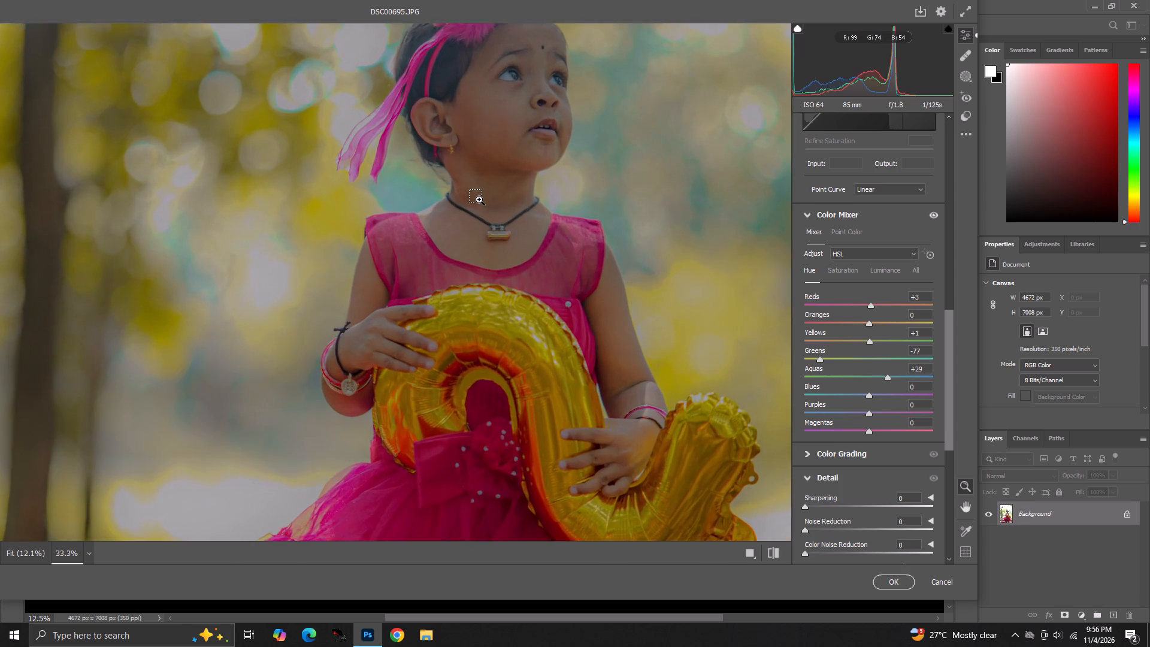
pyautogui.scroll(6, 479, 199)
pyautogui.hotkey('ctrl', '-')
pyautogui.hotkey('ctrl', '-')
pyautogui.hotkey('ctrl', '-')
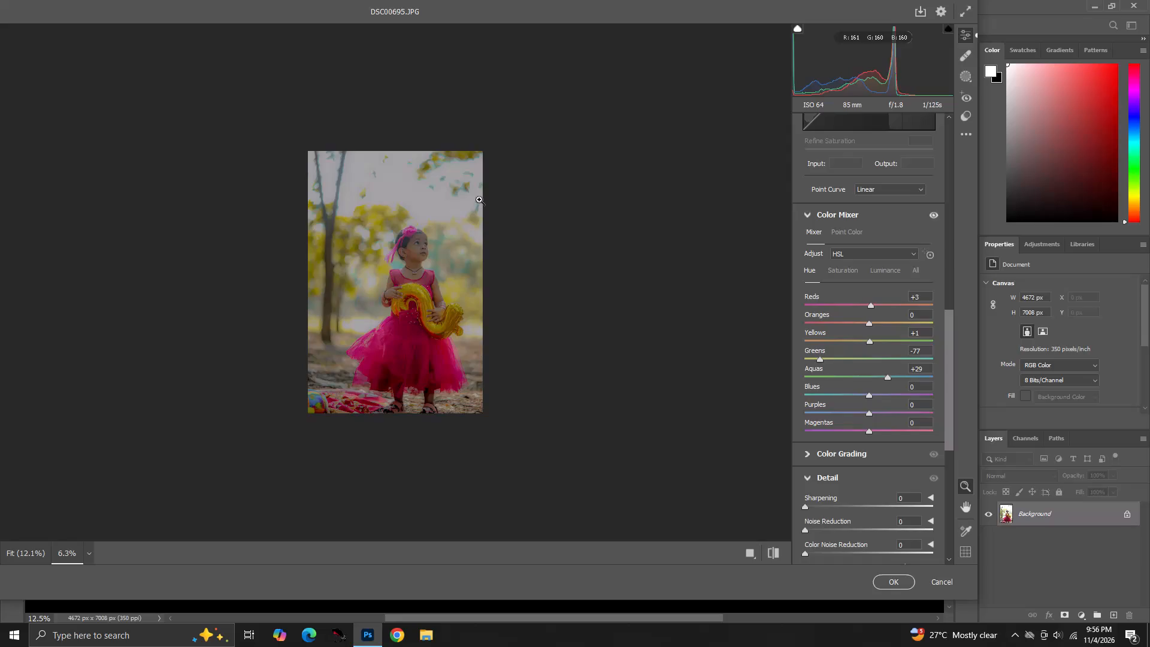
pyautogui.hotkey('ctrl', '=')
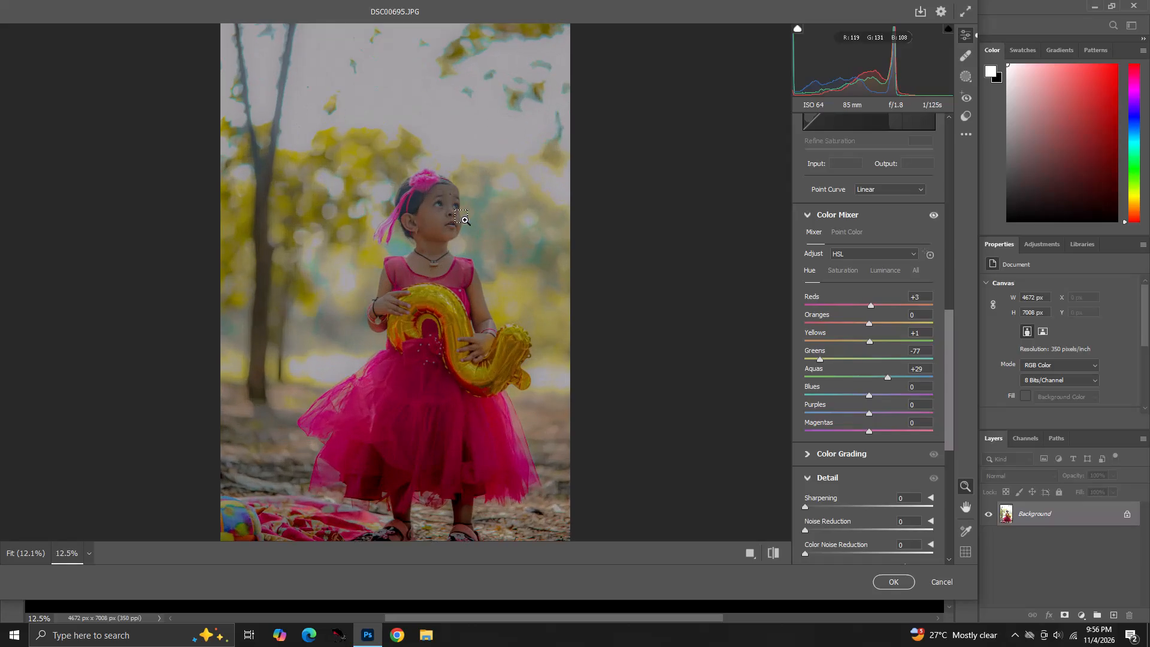
# Shift the Blues hue slightly toward aqua in the Color Mixer.
pyautogui.moveTo(865, 392); pyautogui.dragTo(809, 391)
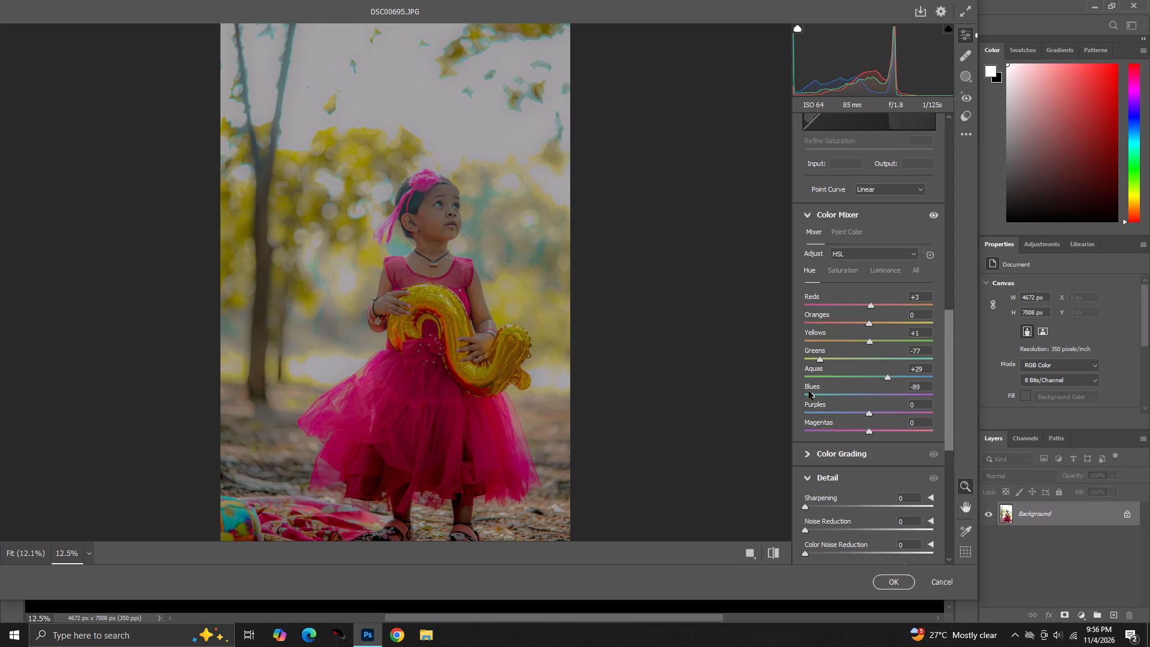
pyautogui.moveTo(809, 391); pyautogui.dragTo(860, 394)
# Set the Aquas saturation to -100 in the Color Mixer.
pyautogui.click(845, 271)
pyautogui.moveTo(879, 377); pyautogui.dragTo(855, 376)
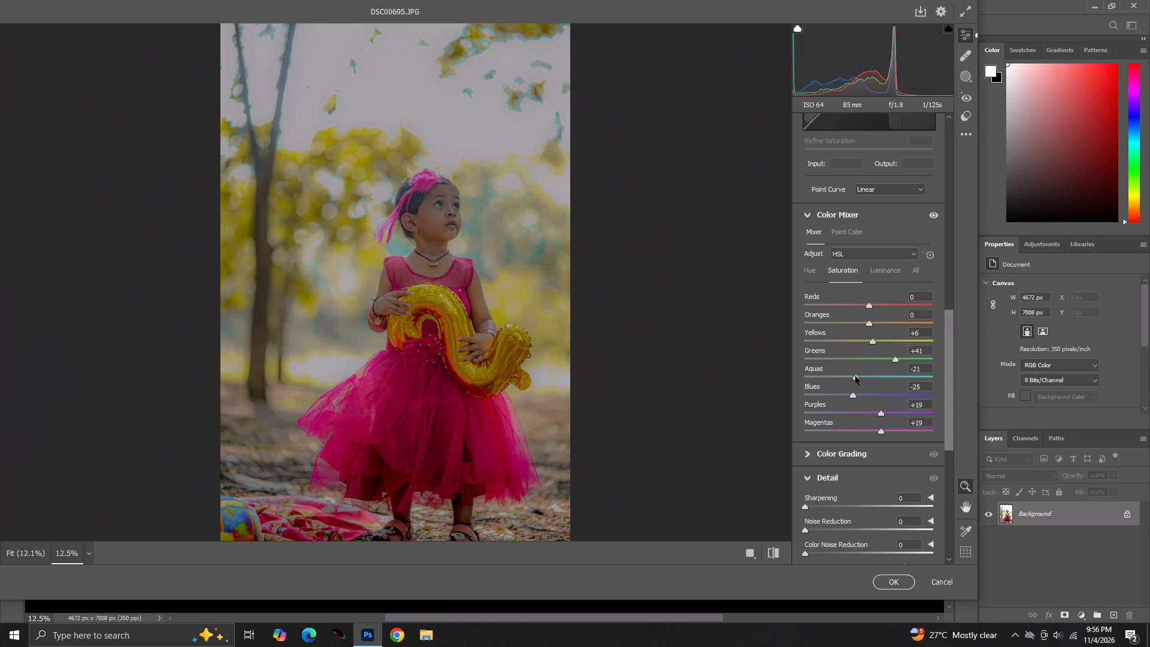
pyautogui.moveTo(855, 376); pyautogui.dragTo(689, 374)
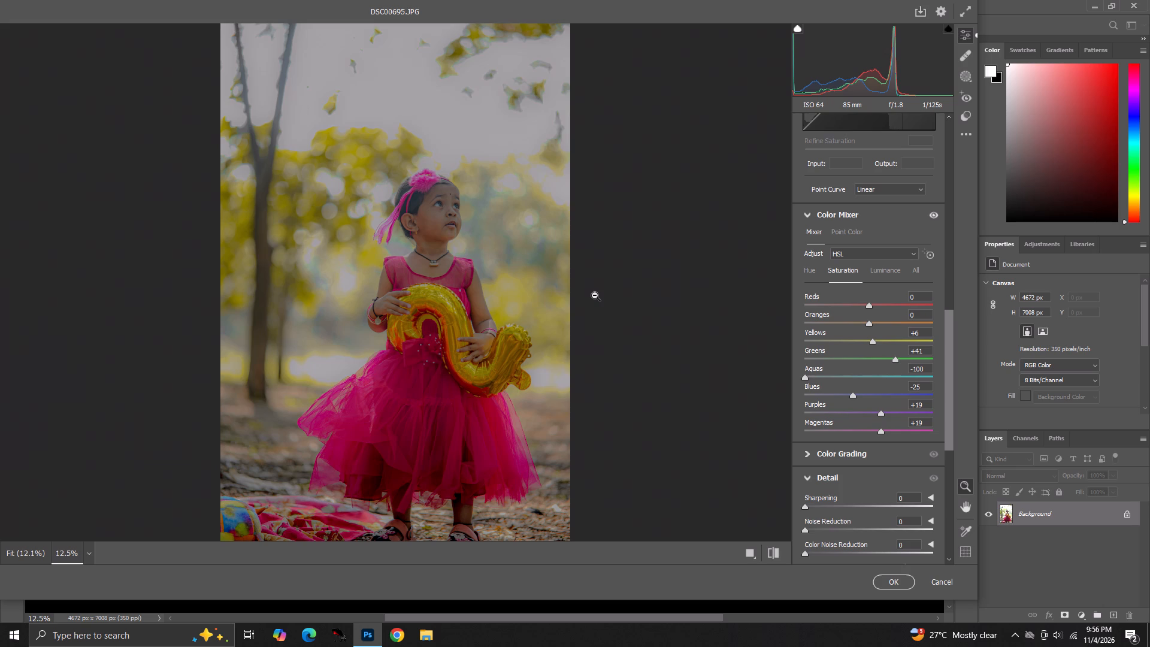
# Check the before/after preview and apply the Camera Raw Filter adjustments to DSC00695.JPG.
pyautogui.click(779, 558)
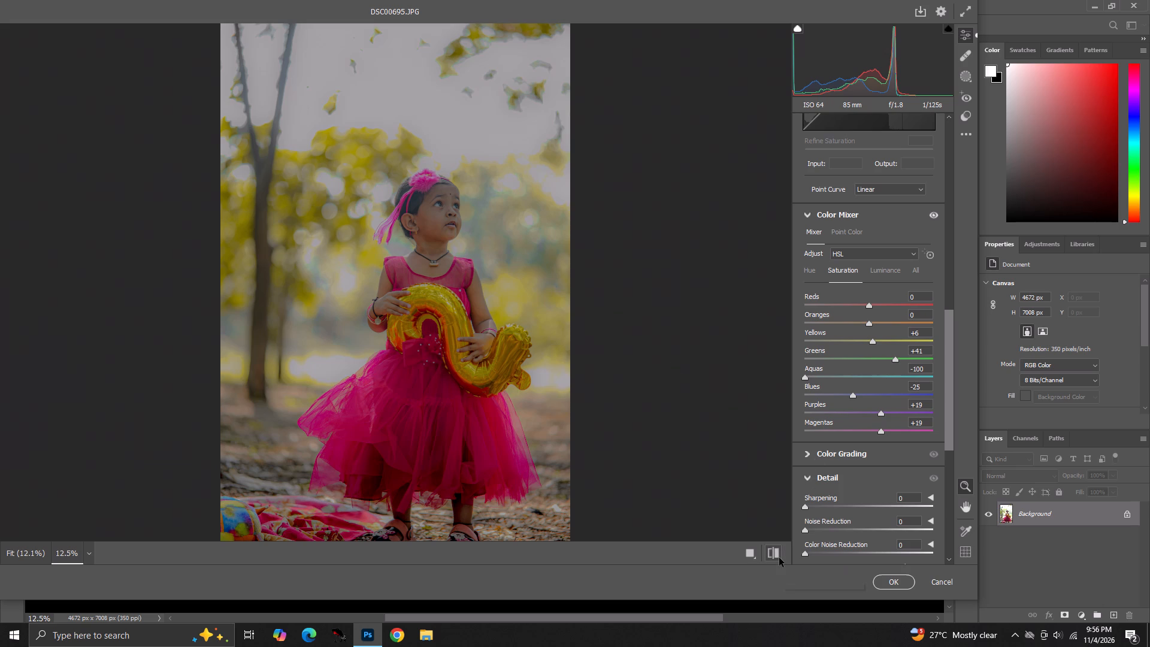
pyautogui.click(778, 558)
pyautogui.click(892, 579)
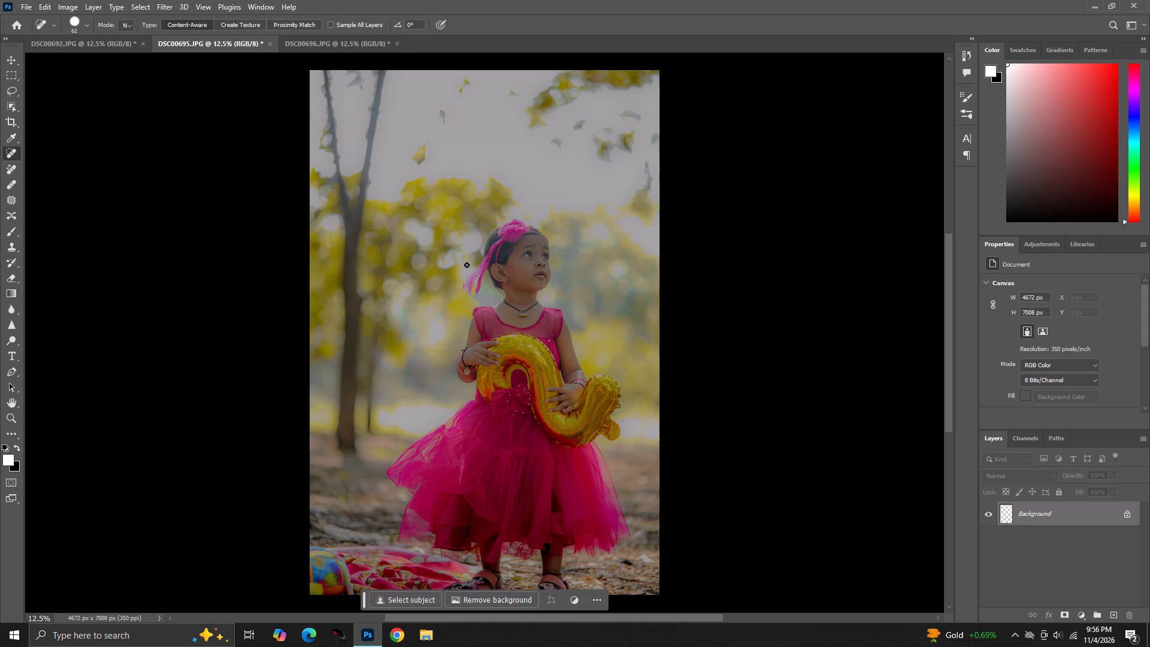
# Examine the filtered photo up close around the girl and the upper background.
pyautogui.hotkey('ctrl', '=')
pyautogui.hotkey('ctrl', '=')
pyautogui.scroll(8, 465, 264)
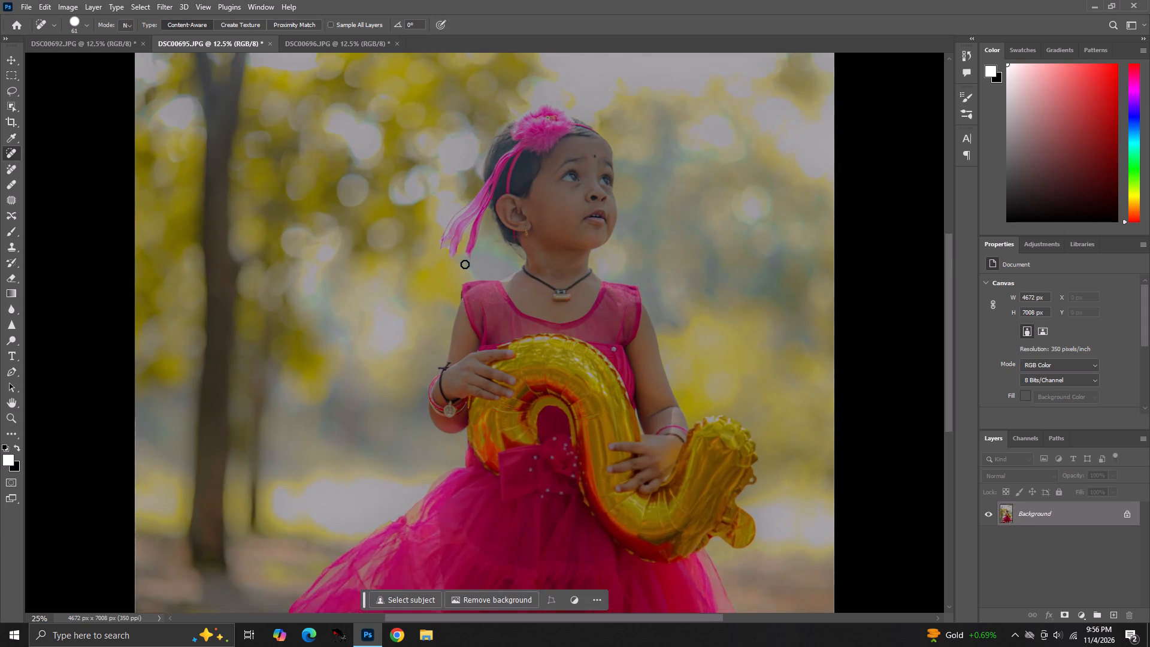
pyautogui.scroll(9, 465, 264)
pyautogui.hotkey('ctrl', '-')
pyautogui.hotkey('ctrl', '-')
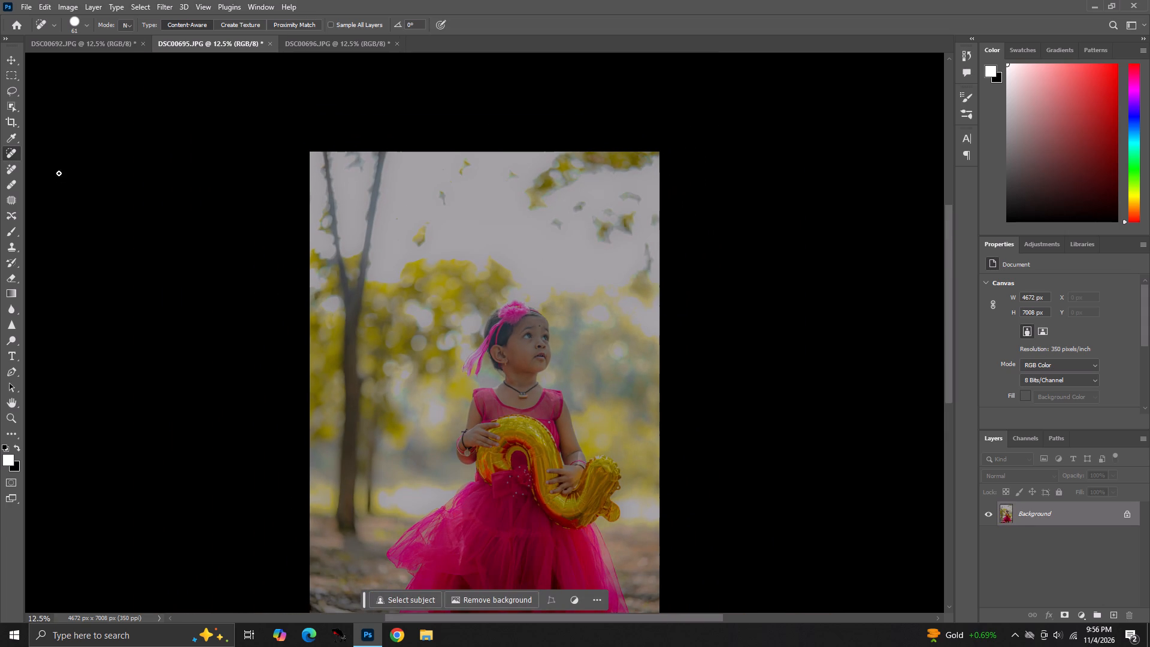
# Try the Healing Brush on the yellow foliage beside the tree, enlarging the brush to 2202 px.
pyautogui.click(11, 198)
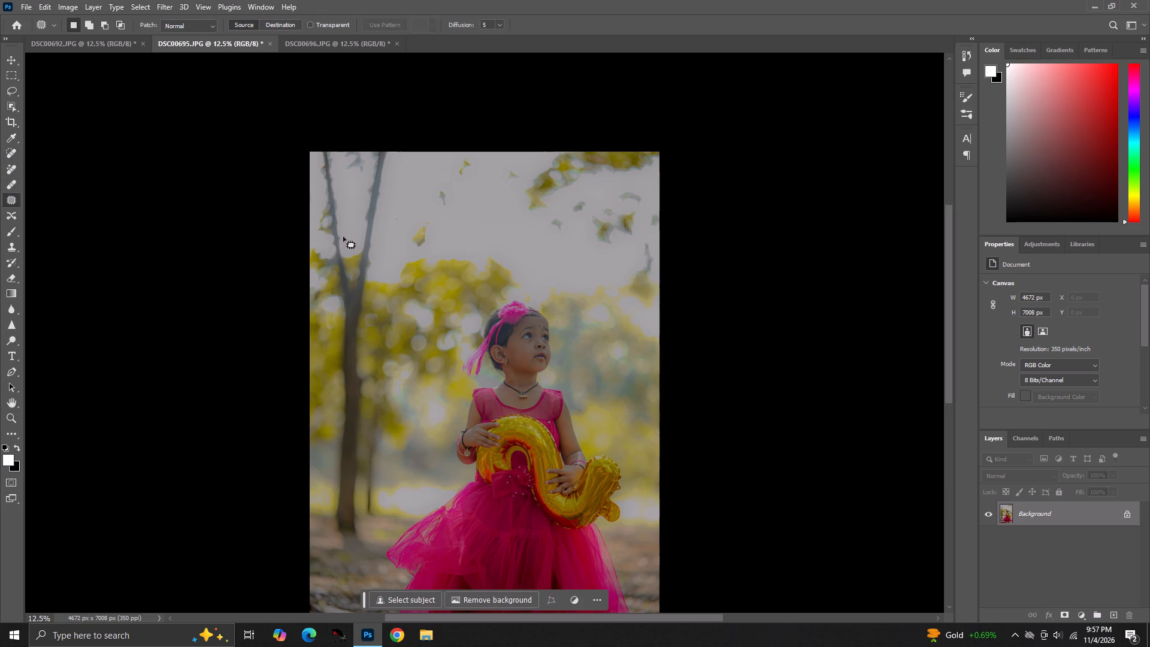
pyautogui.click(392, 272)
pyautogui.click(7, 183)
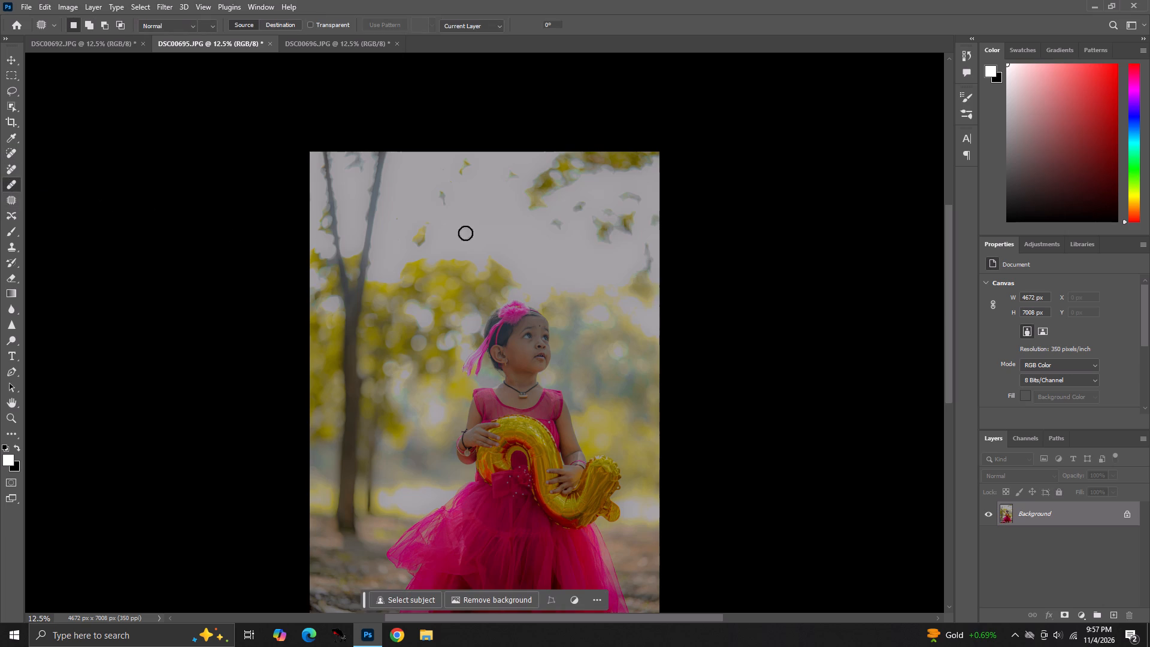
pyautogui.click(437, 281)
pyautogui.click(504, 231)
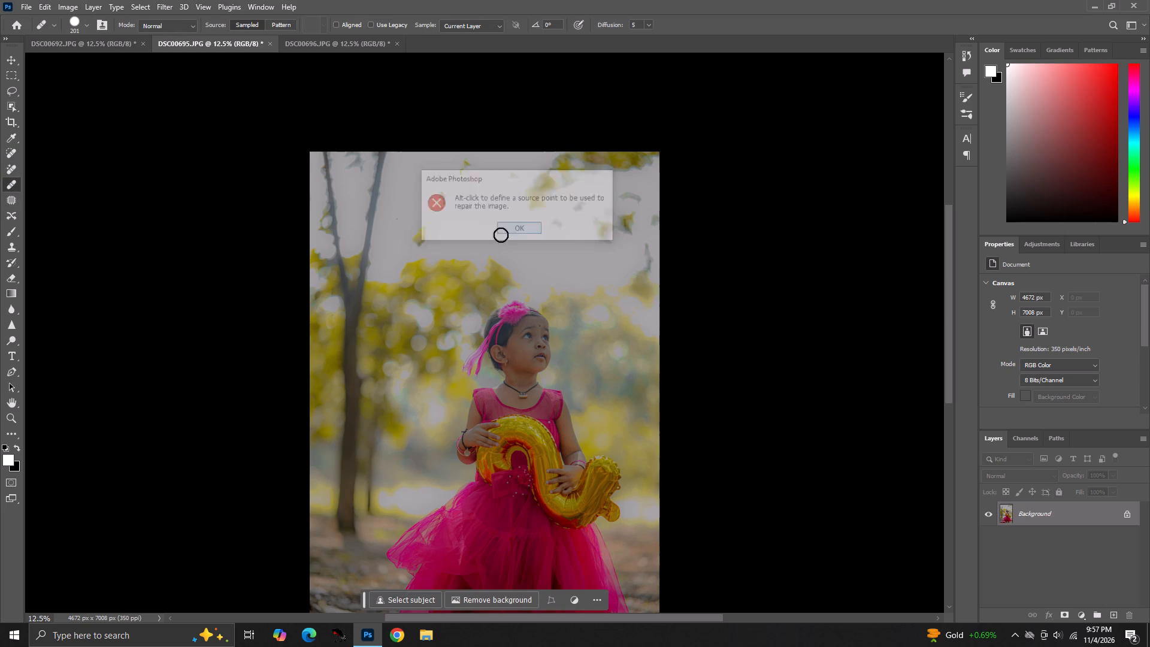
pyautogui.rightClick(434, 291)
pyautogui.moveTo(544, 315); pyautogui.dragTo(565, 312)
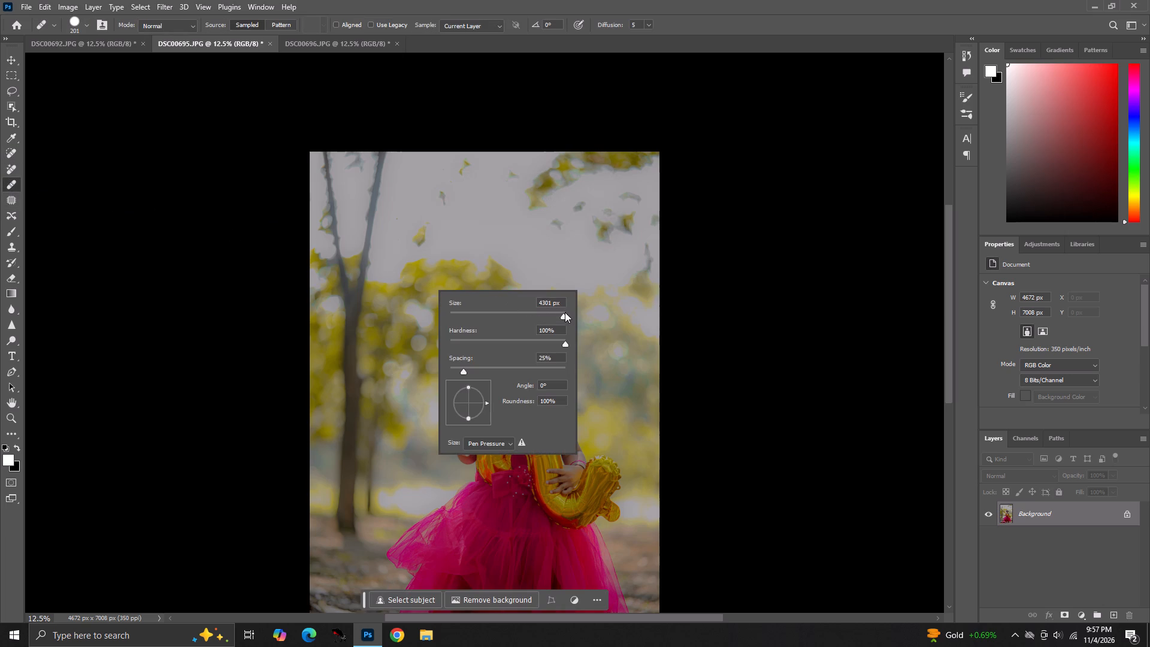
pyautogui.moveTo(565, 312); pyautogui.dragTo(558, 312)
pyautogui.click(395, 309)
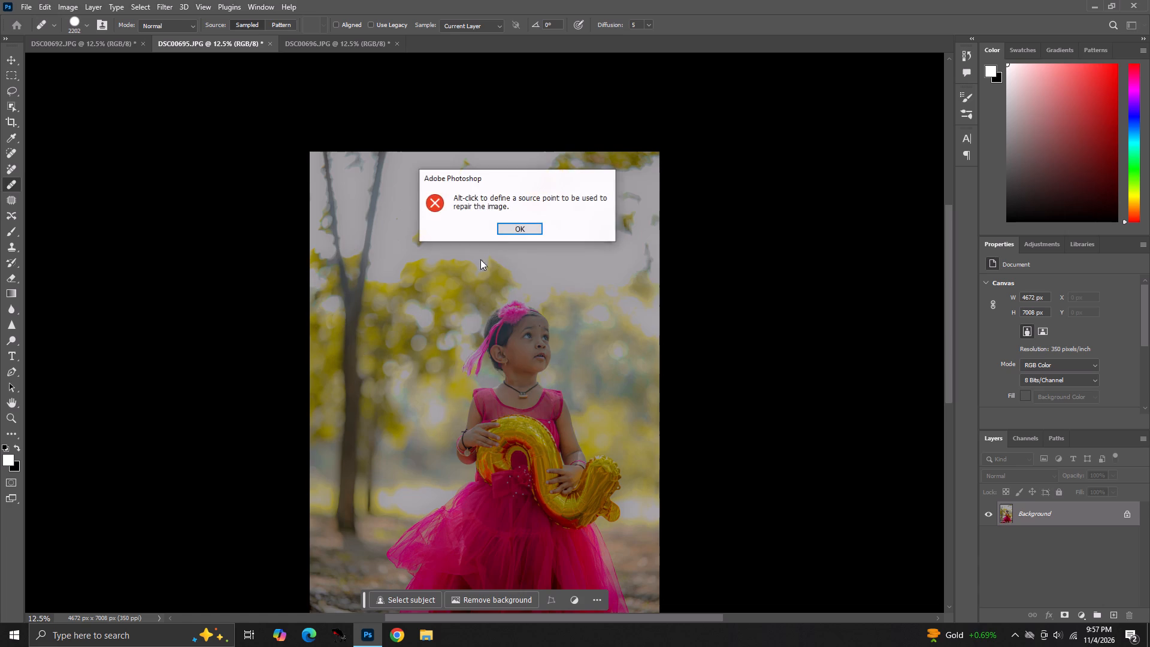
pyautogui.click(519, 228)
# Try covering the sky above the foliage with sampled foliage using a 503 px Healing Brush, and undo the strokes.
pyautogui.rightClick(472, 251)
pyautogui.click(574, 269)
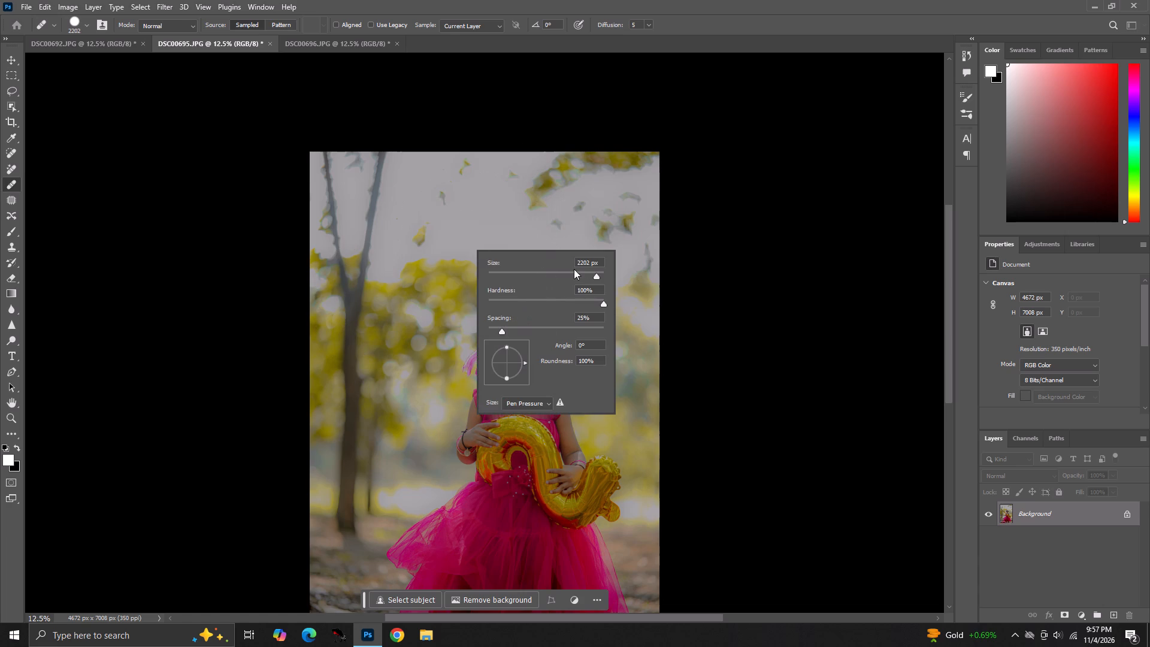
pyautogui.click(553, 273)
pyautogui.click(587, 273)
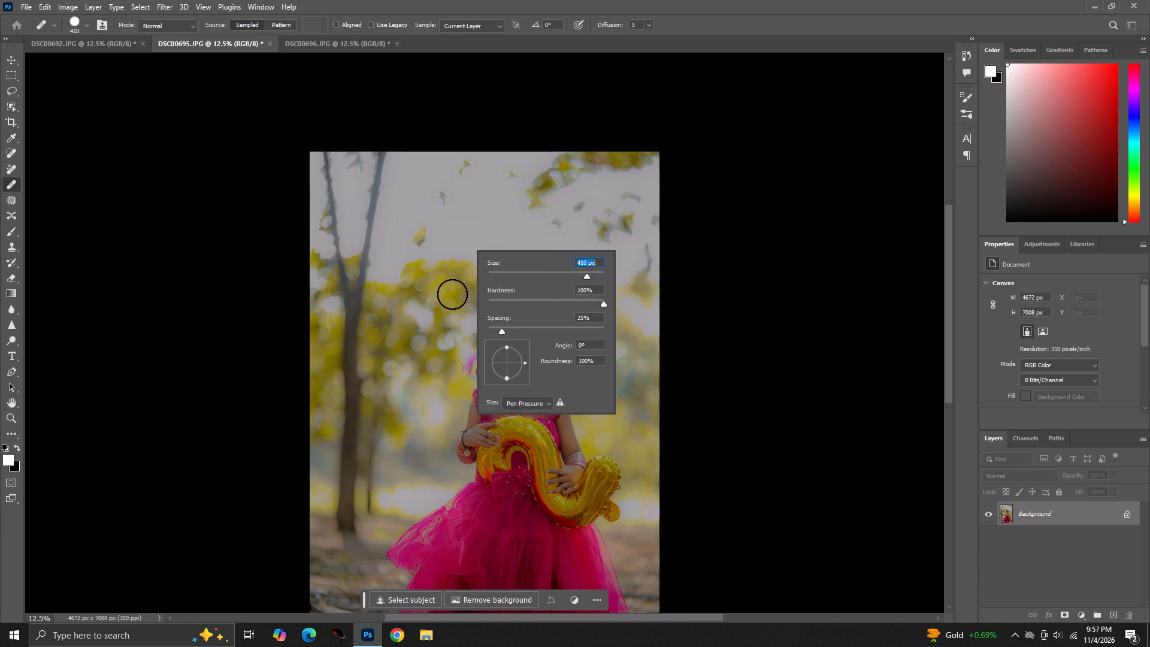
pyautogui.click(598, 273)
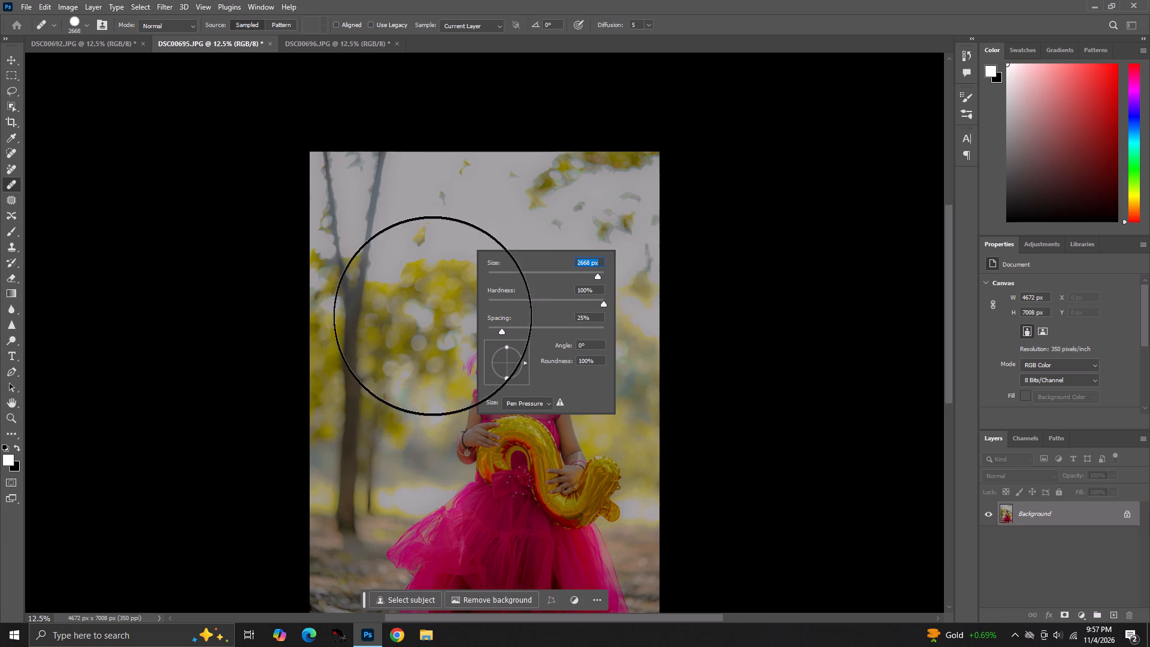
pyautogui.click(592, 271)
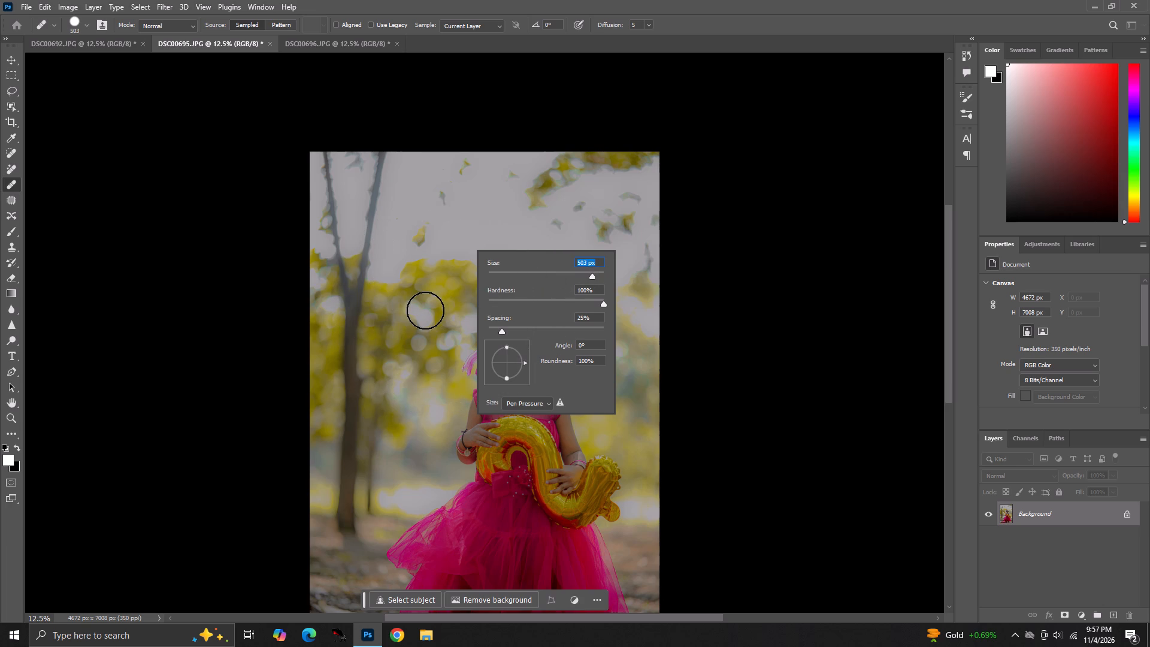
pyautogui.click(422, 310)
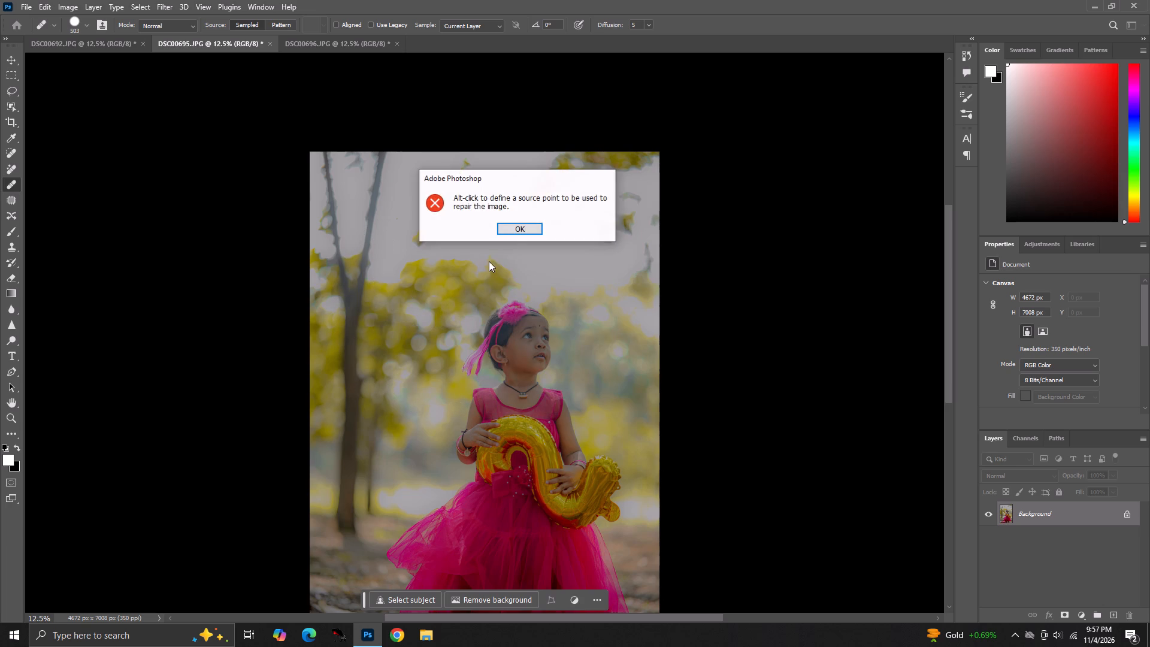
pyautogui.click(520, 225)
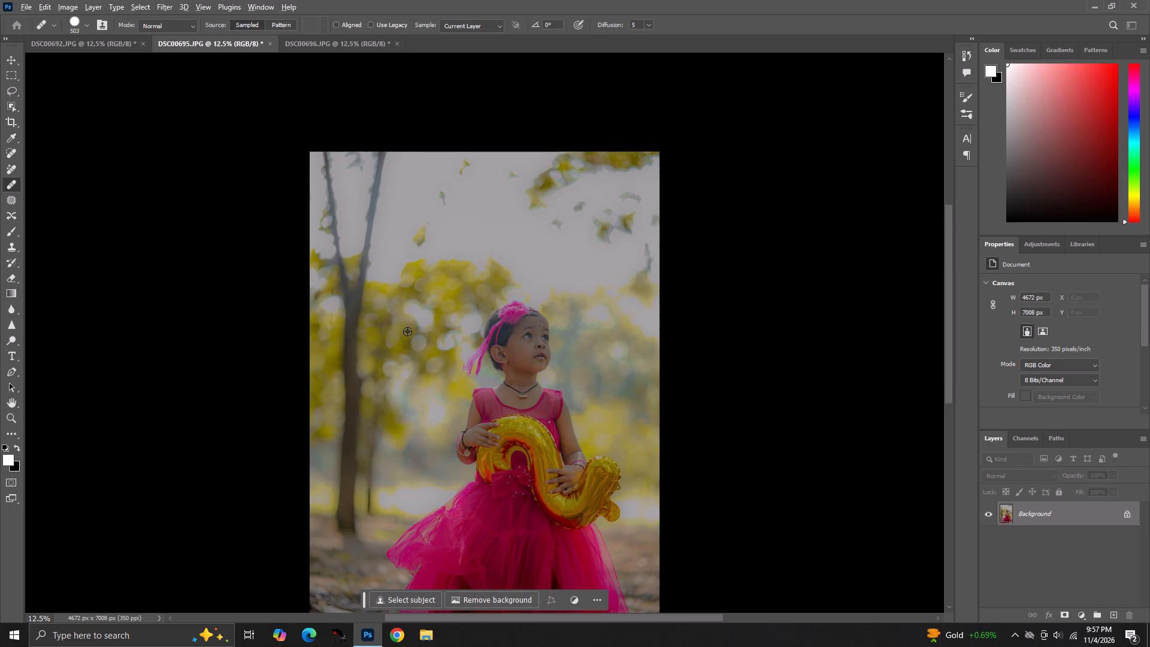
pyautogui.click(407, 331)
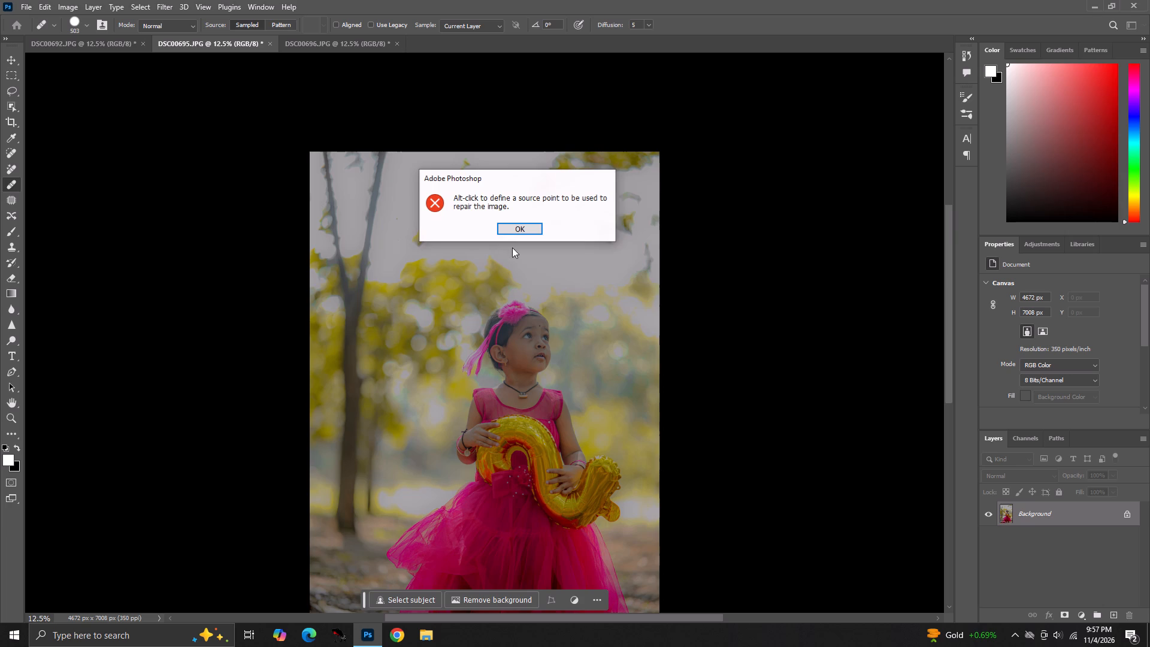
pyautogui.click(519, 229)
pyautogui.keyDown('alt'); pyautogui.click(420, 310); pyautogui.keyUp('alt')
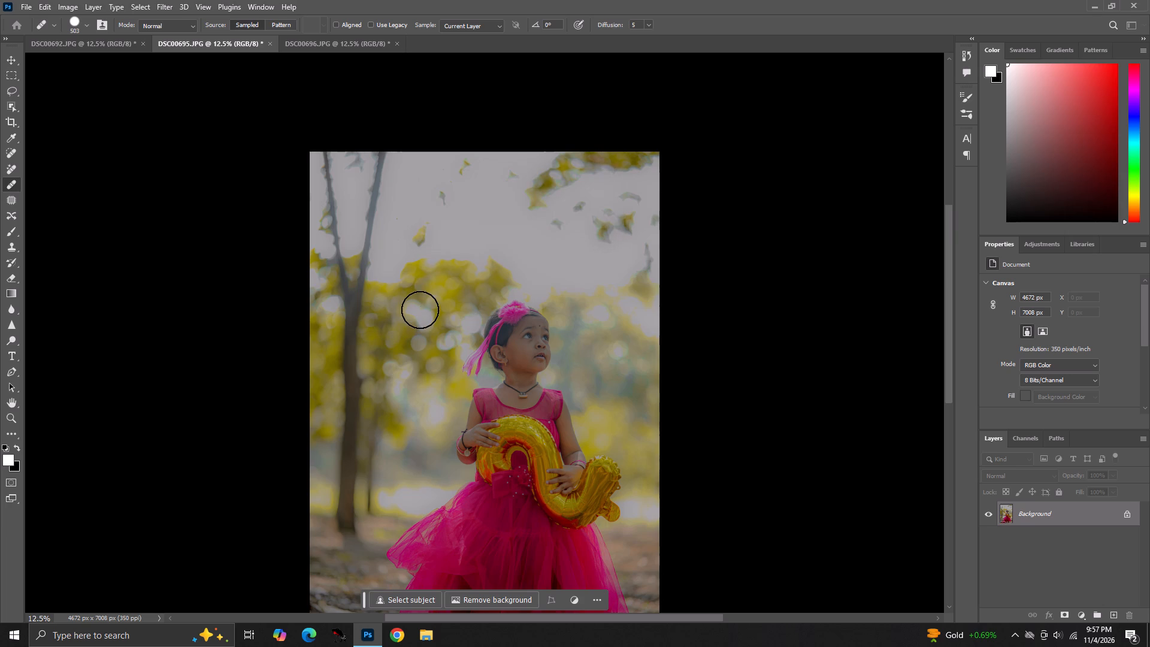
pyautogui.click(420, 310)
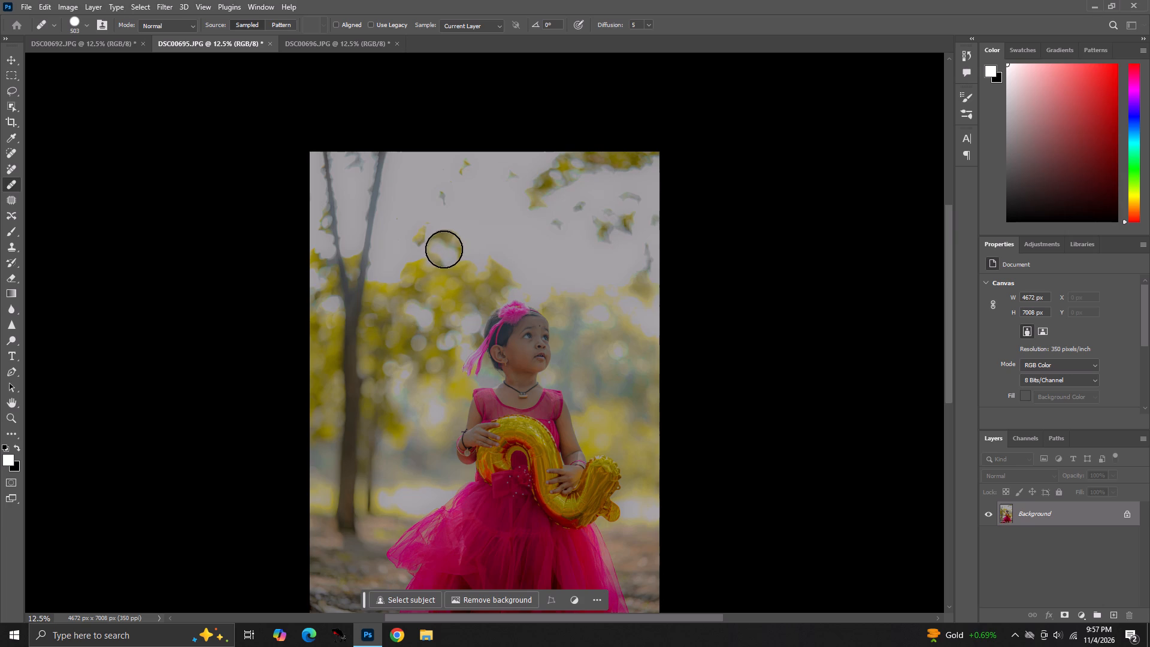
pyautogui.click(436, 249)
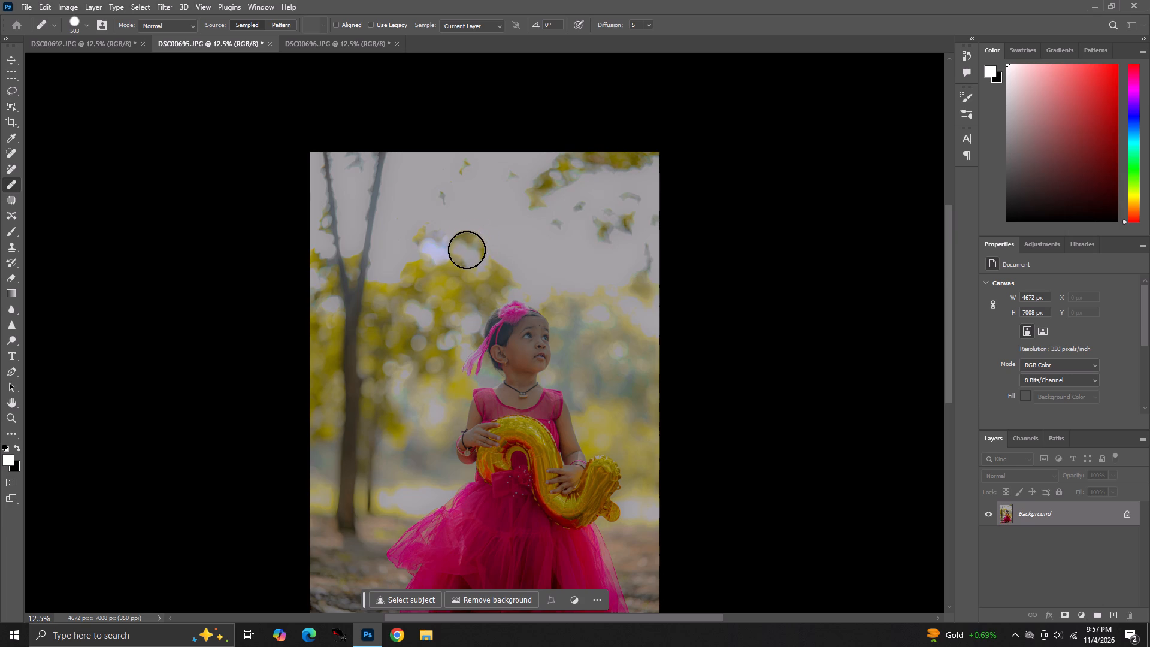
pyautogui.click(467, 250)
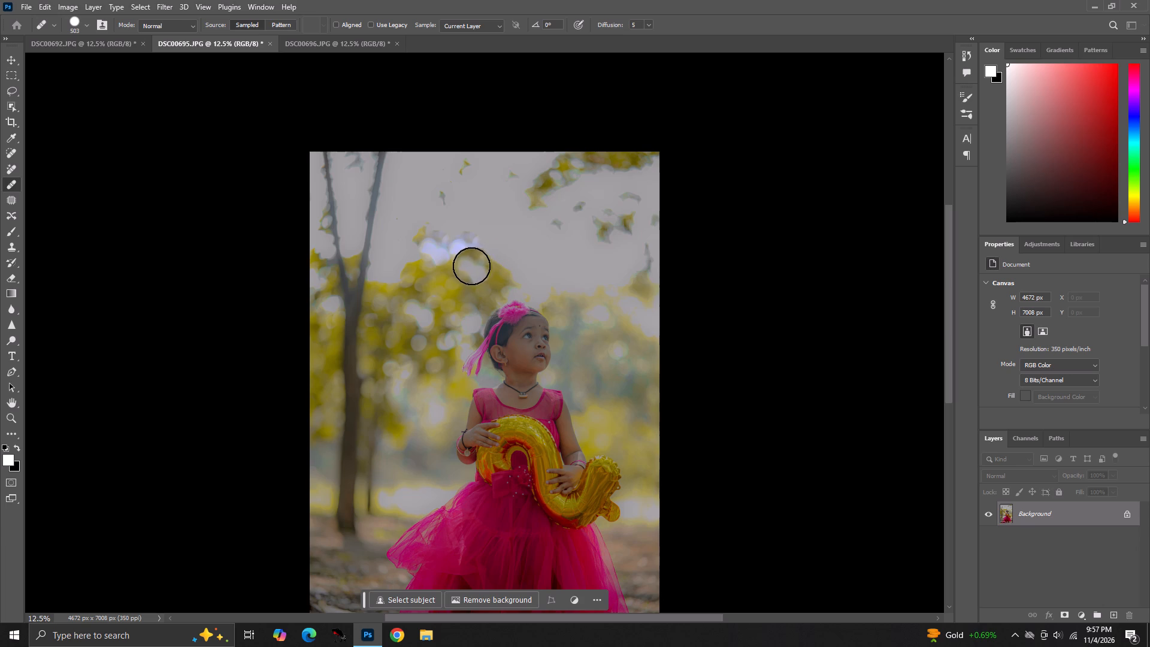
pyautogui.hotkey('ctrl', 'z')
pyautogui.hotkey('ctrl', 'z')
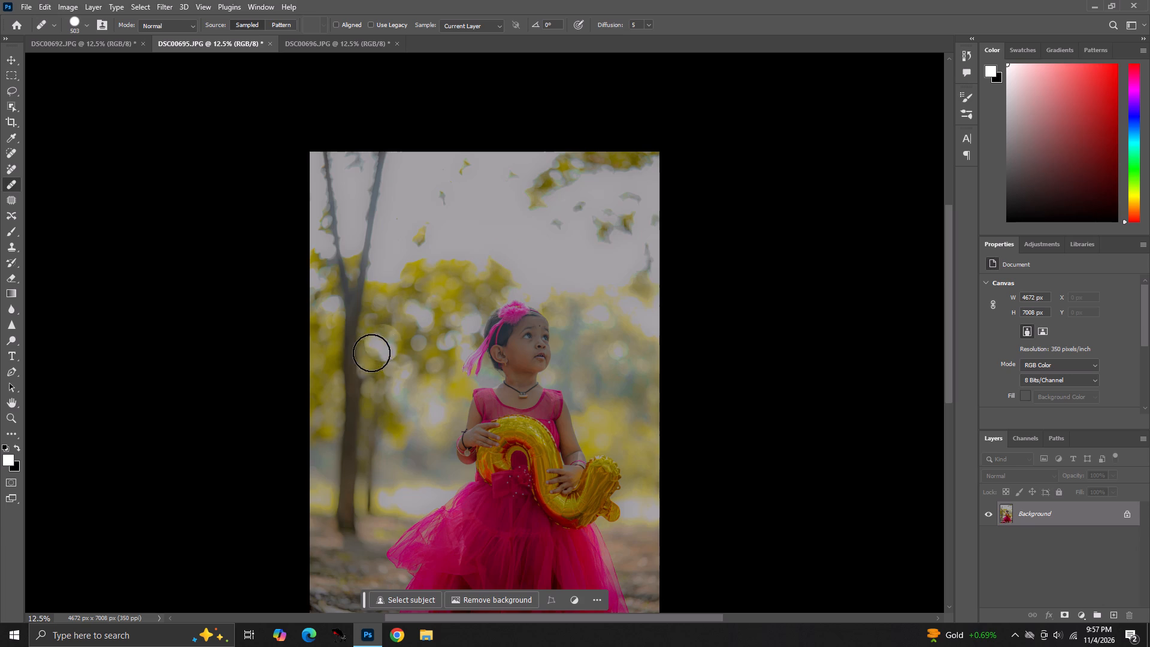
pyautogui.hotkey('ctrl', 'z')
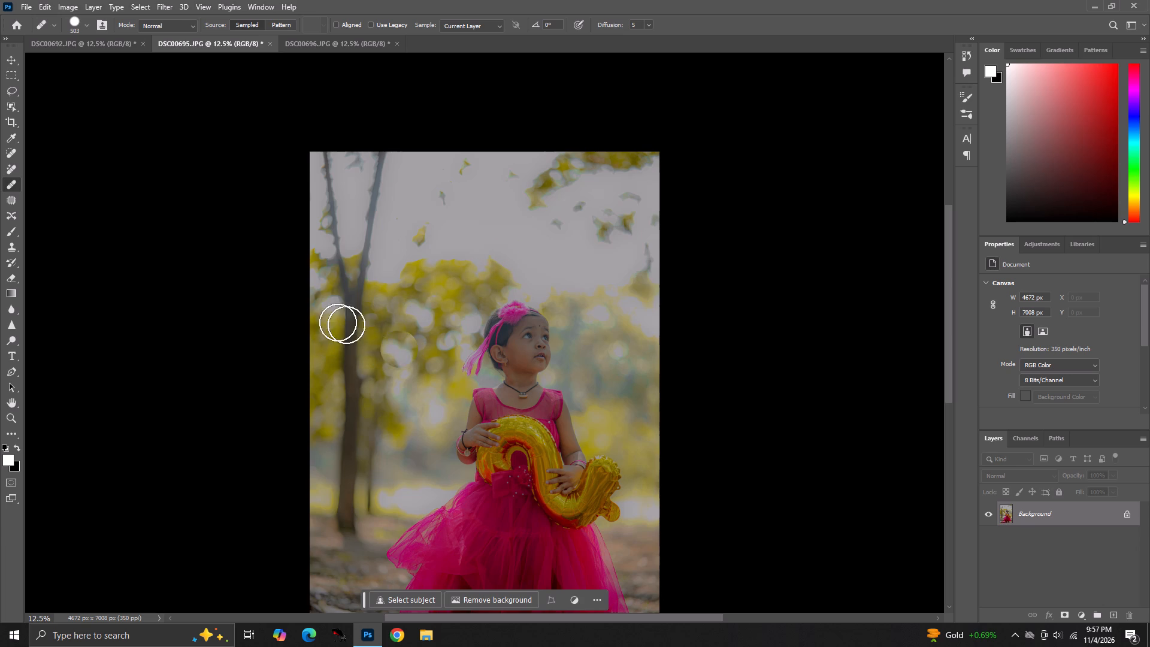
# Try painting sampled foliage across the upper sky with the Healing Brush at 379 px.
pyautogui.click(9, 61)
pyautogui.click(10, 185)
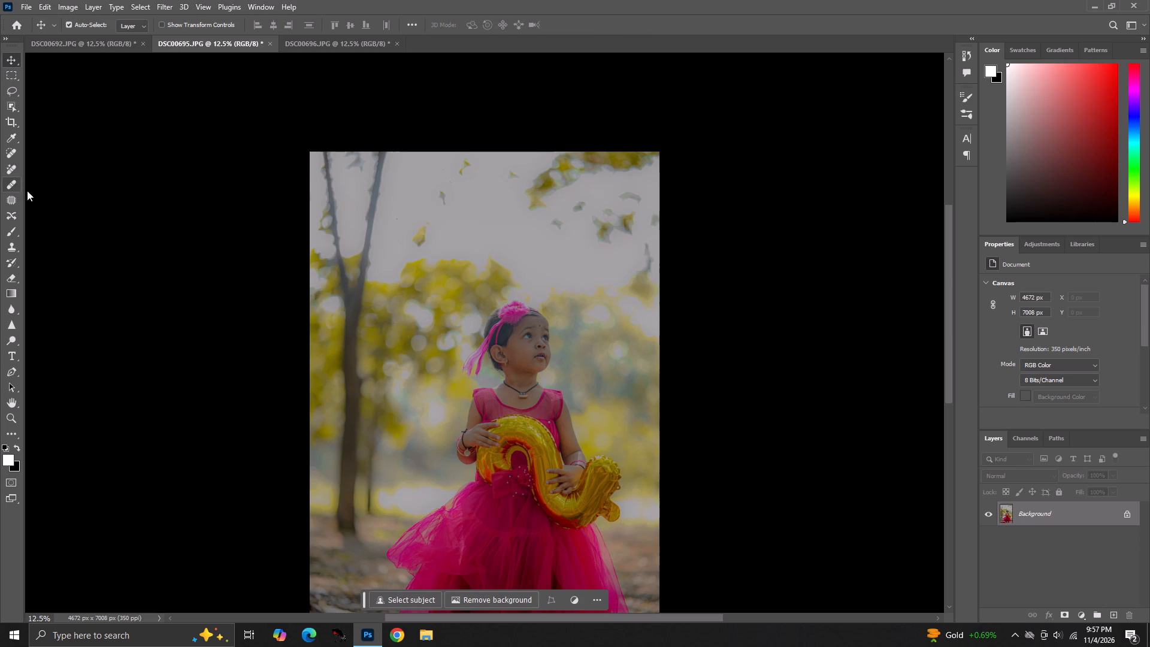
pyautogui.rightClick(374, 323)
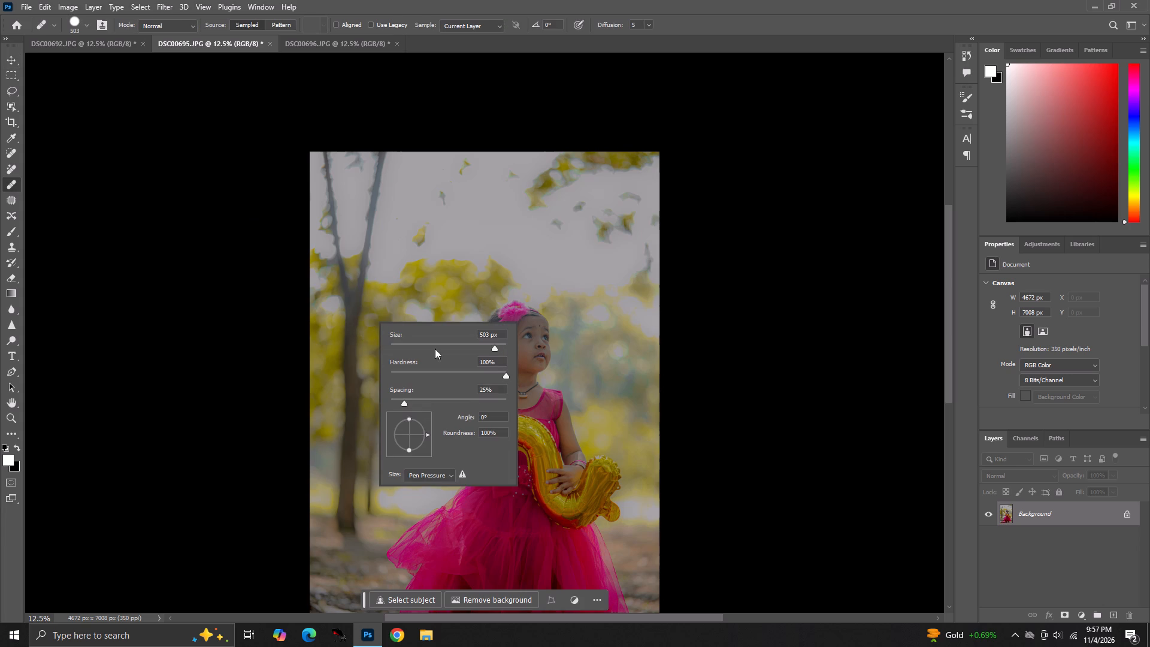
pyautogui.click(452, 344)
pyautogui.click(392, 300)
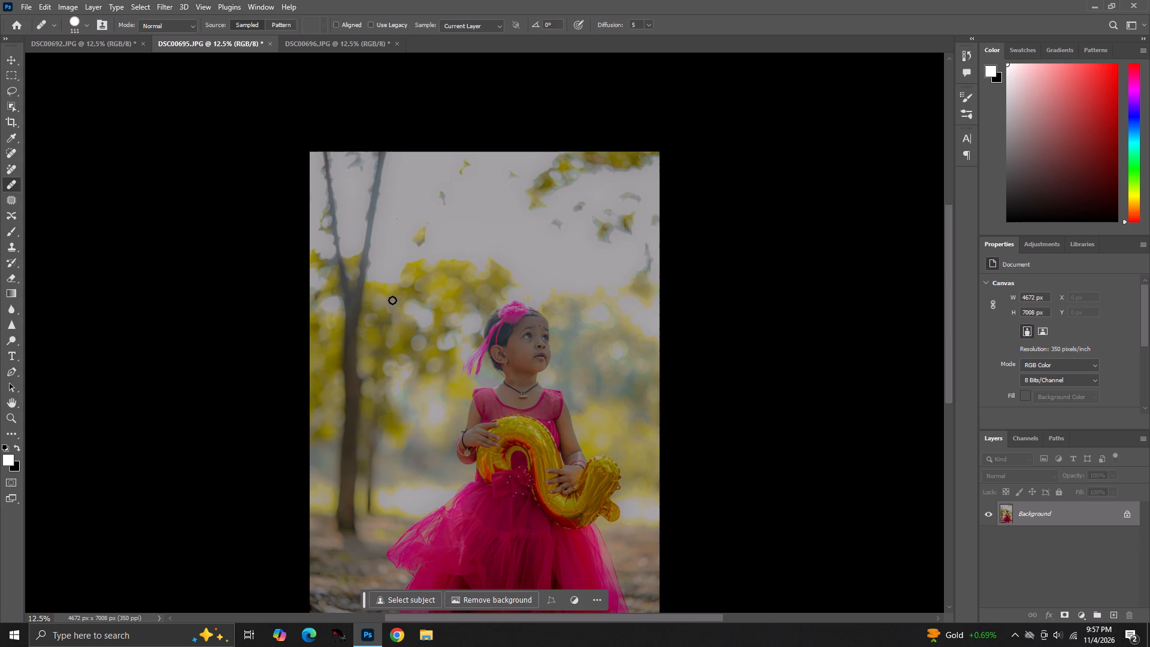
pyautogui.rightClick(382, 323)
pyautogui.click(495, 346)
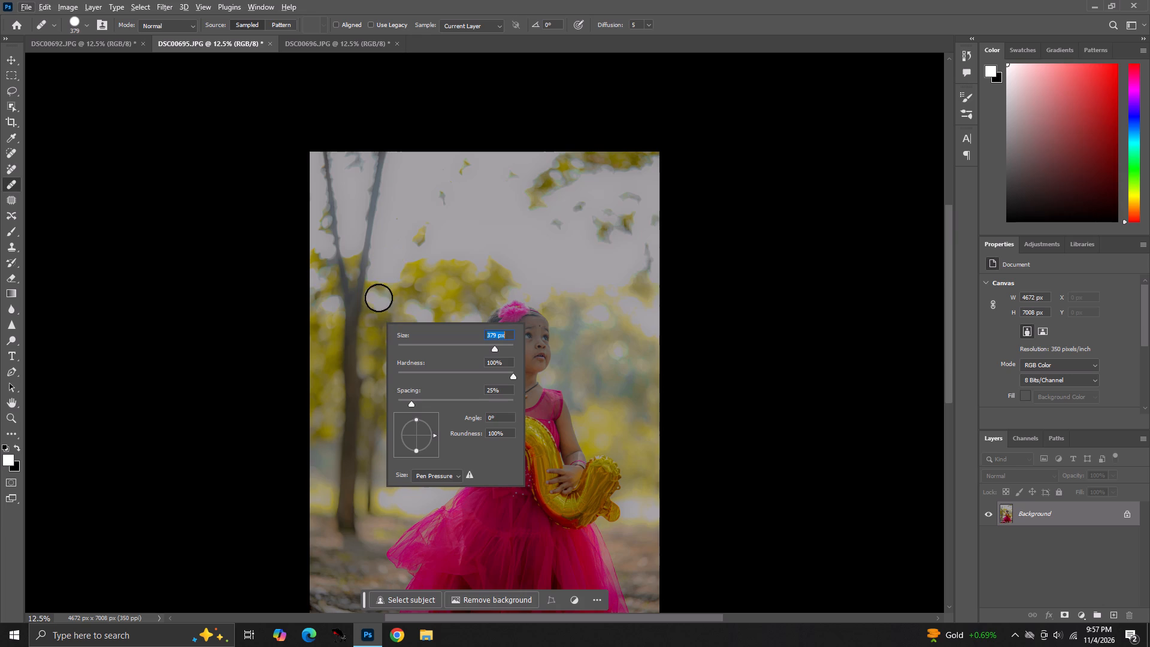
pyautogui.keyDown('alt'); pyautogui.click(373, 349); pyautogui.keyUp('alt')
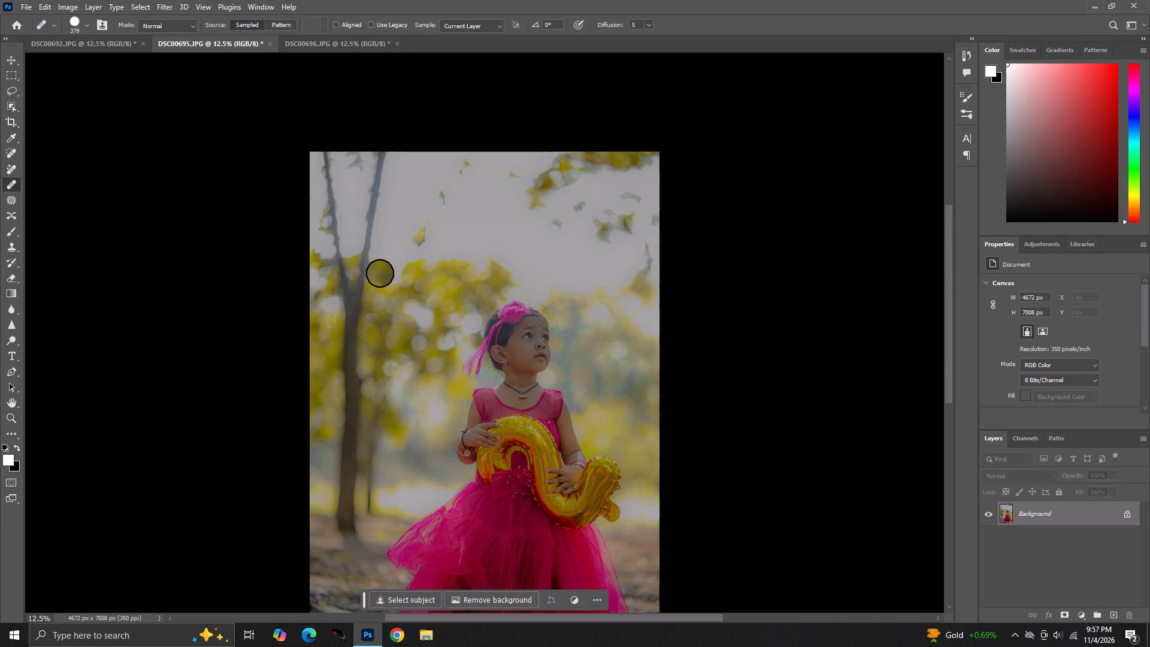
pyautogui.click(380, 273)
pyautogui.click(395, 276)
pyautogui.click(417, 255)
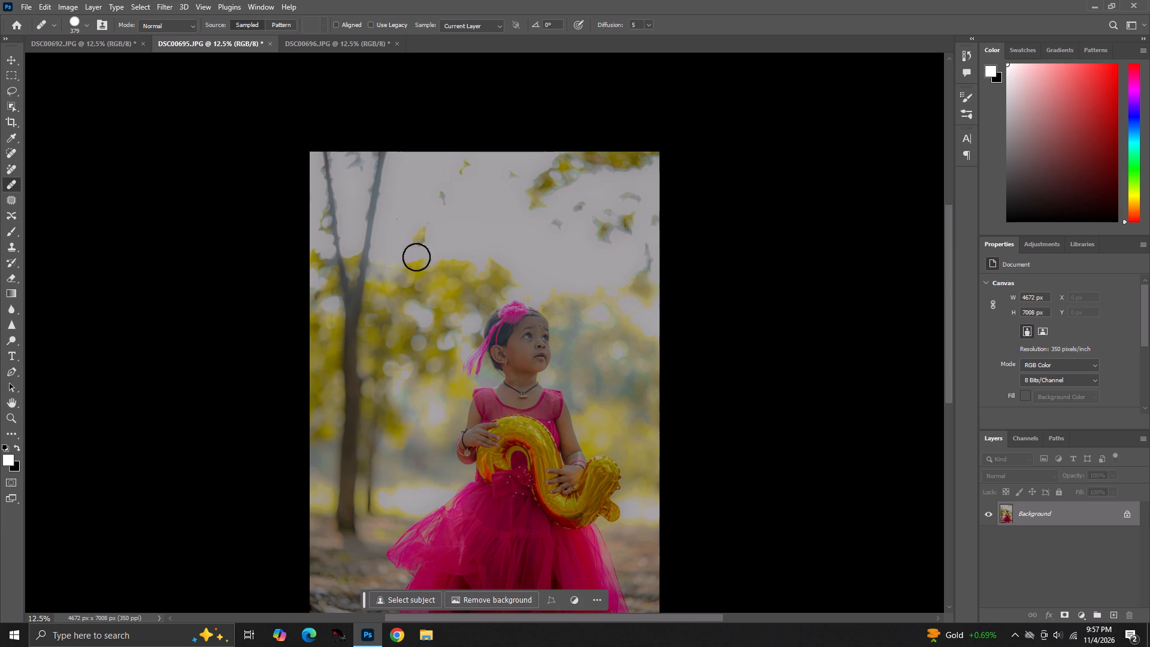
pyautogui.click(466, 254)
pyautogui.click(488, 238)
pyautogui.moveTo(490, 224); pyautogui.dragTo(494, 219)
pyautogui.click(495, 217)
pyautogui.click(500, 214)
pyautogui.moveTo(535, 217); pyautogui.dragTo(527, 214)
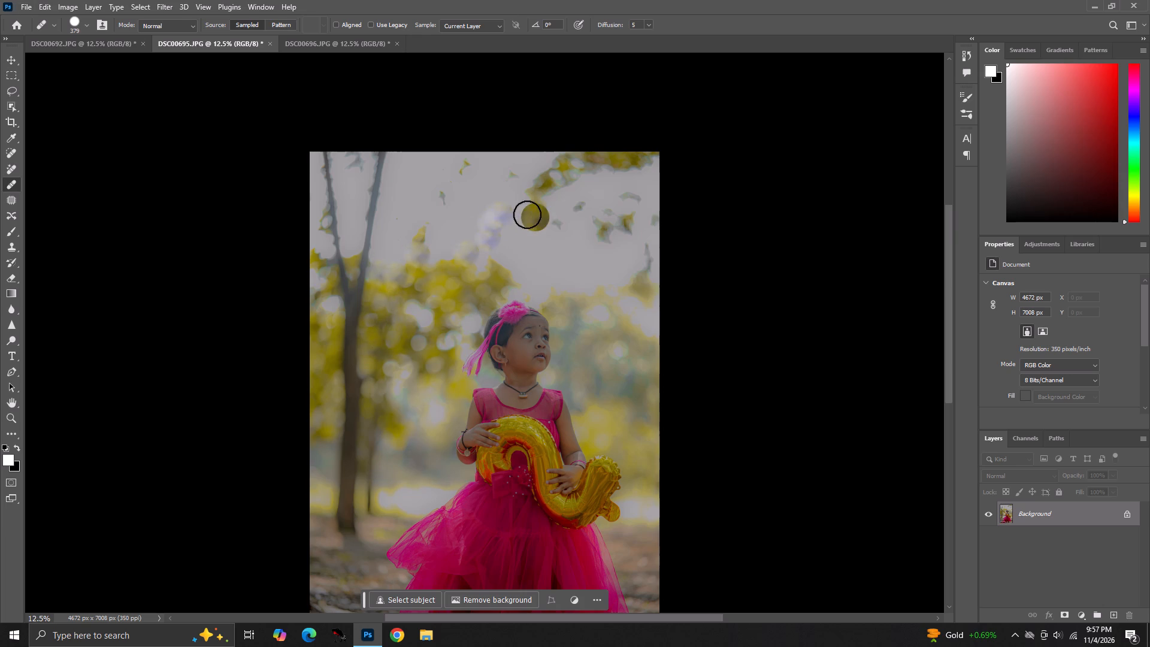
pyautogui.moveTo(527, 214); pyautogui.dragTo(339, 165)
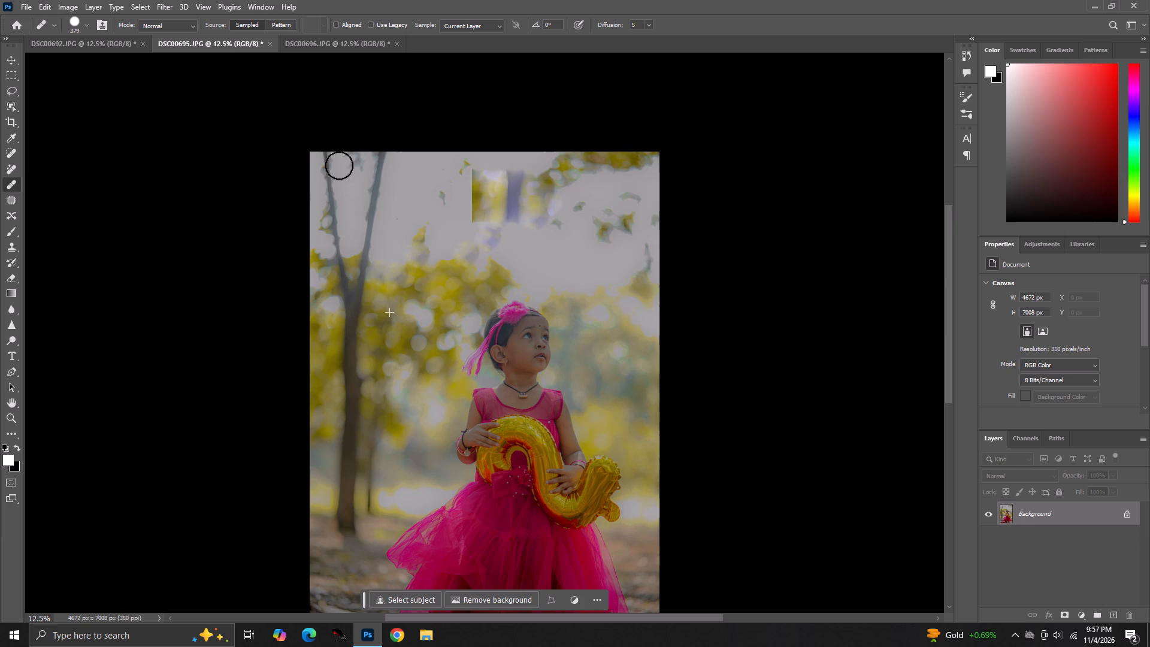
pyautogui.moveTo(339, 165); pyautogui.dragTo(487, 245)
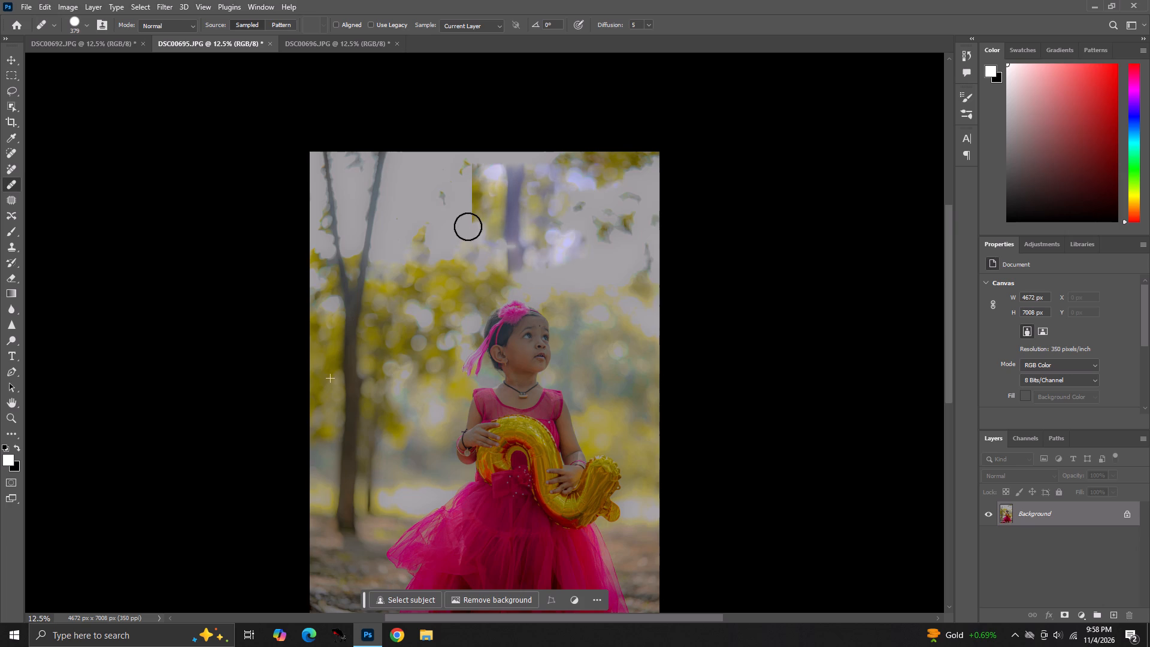
# Undo the foliage strokes and the earlier Camera Raw Filter grading, restoring the ungraded DSC00695.JPG.
pyautogui.hotkey('ctrl', 'z')
pyautogui.hotkey('ctrl', 'z')
pyautogui.hotkey('ctrl', 'z')
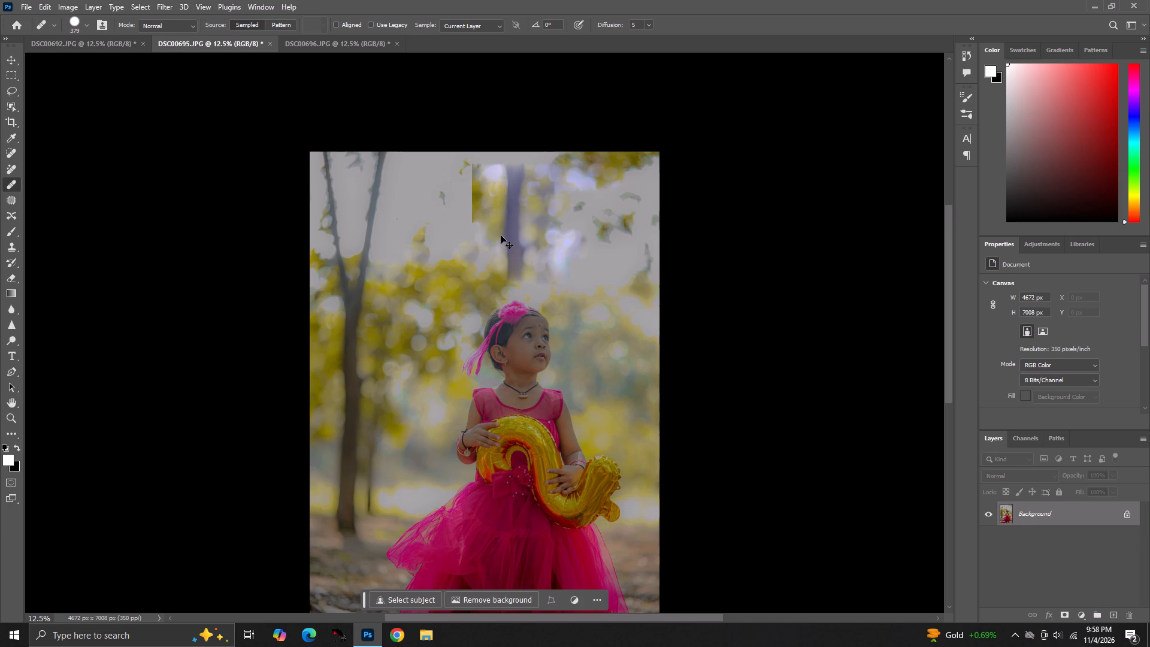
pyautogui.hotkey('ctrl', 'z')
pyautogui.hotkey('ctrl', 'z')
pyautogui.hotkey('ctrl', 'z')
pyautogui.hotkey('ctrl', 'z')
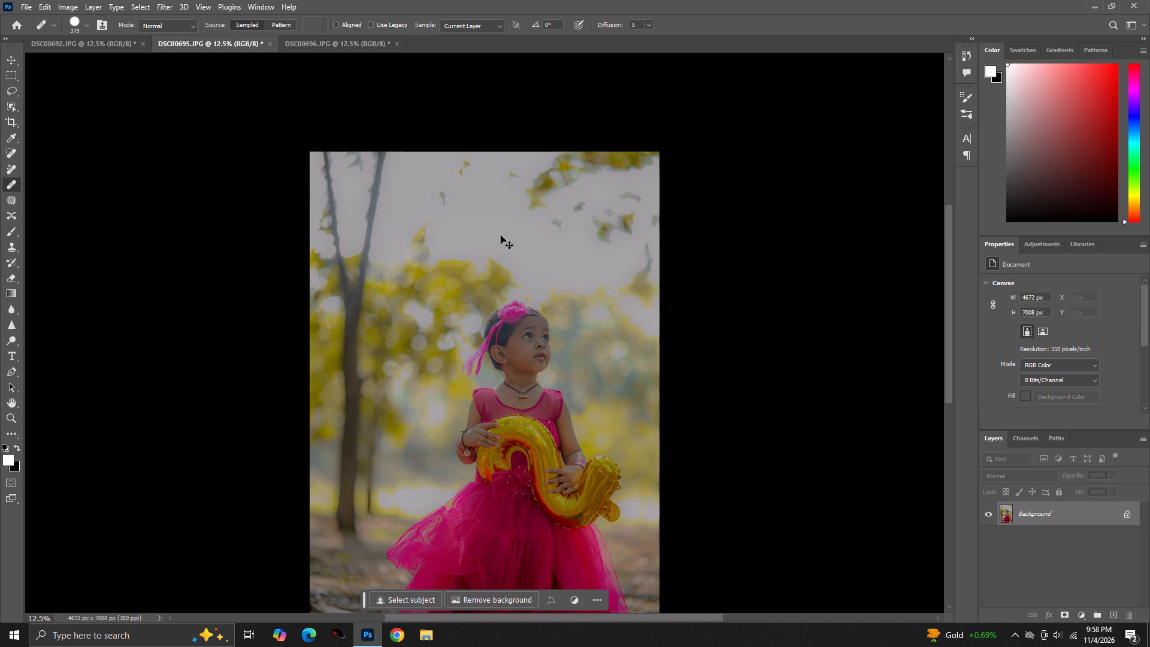
pyautogui.hotkey('ctrl', 'z')
pyautogui.hotkey('ctrl', 'z')
pyautogui.hotkey('ctrl', 'z')
pyautogui.hotkey('ctrl', 'z')
pyautogui.hotkey('ctrl', 'z')
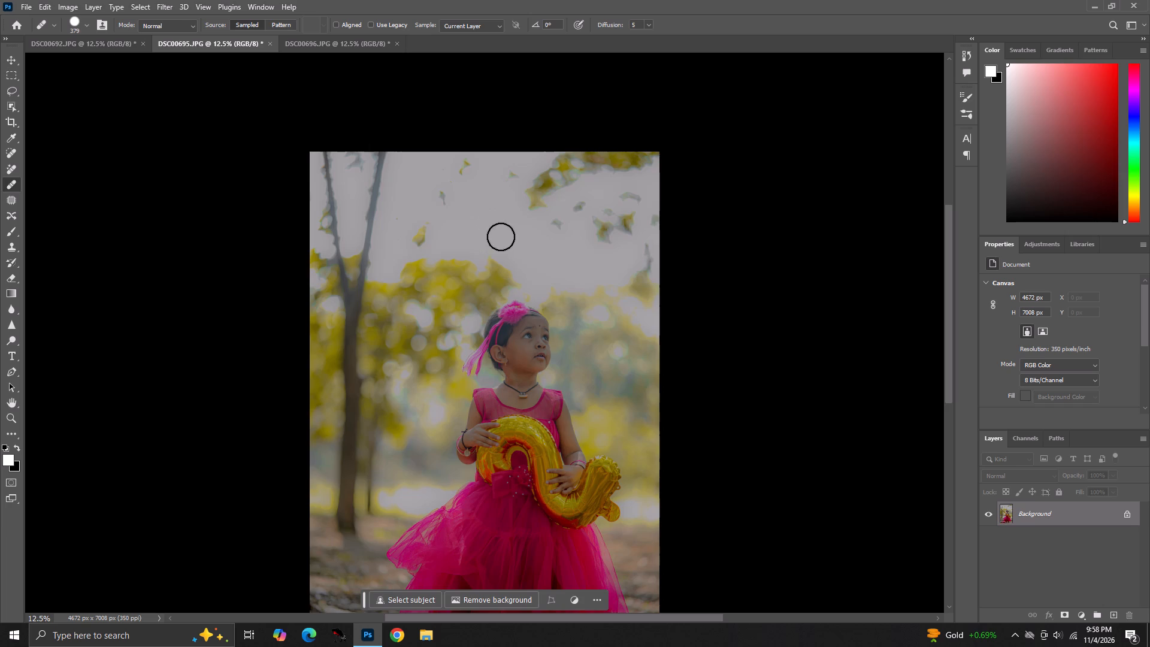
# Reopen DSC00695.JPG in the Camera Raw Filter and set the exposure to -1.80.
pyautogui.scroll(-7, 501, 238)
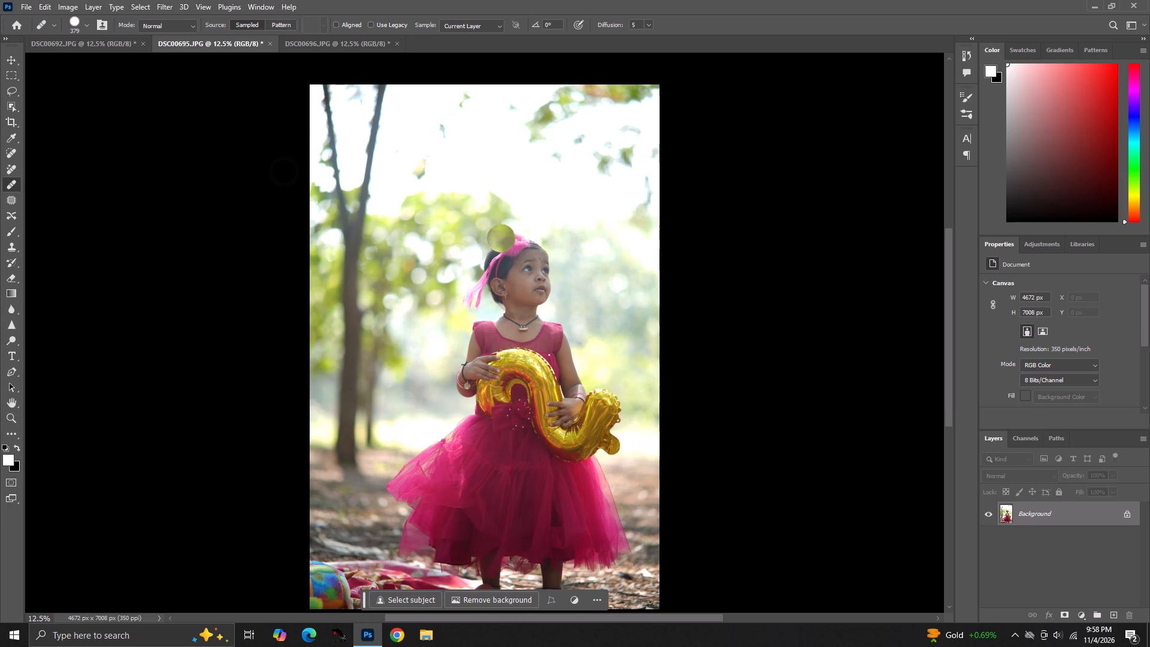
pyautogui.click(163, 0)
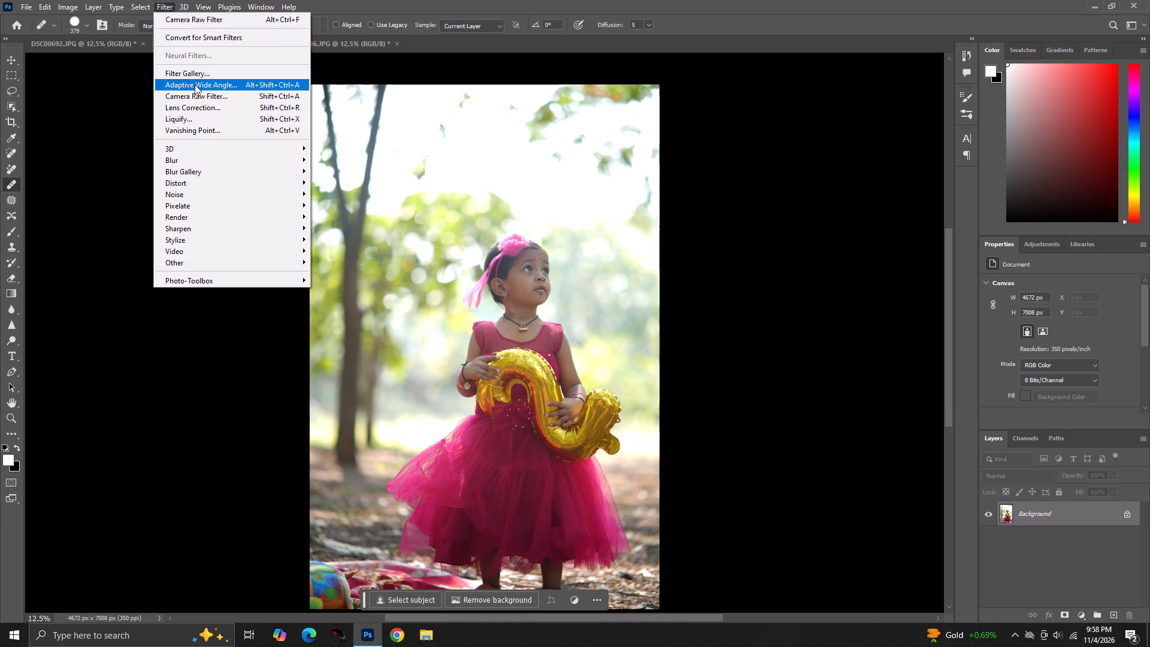
pyautogui.click(192, 93)
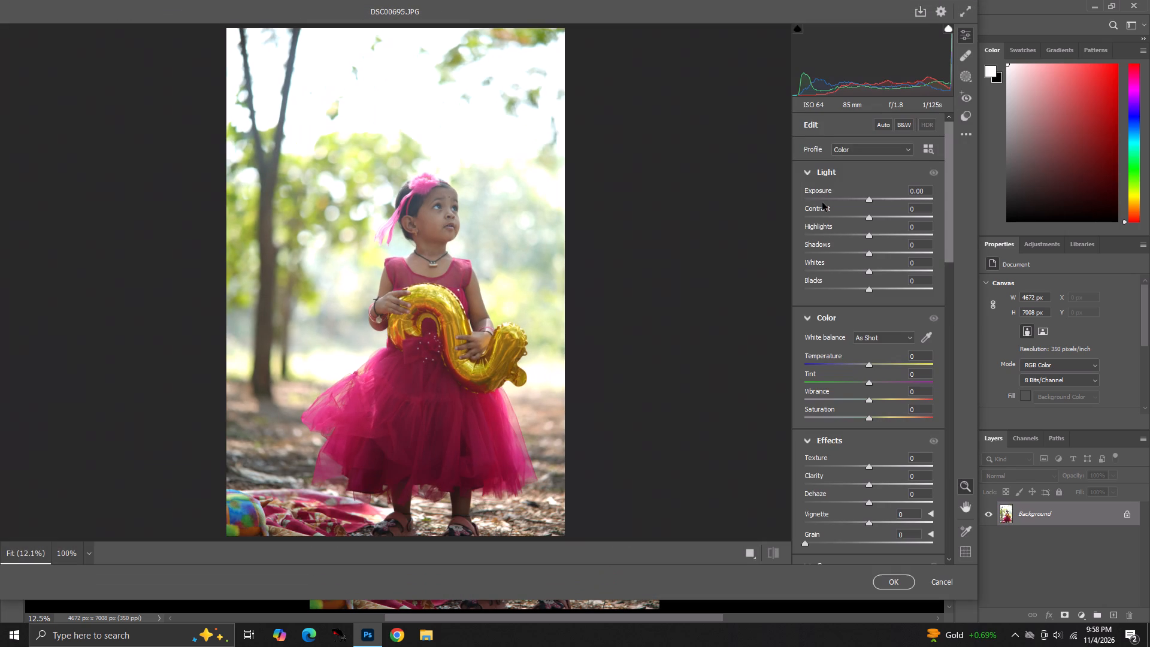
pyautogui.moveTo(881, 201); pyautogui.dragTo(846, 198)
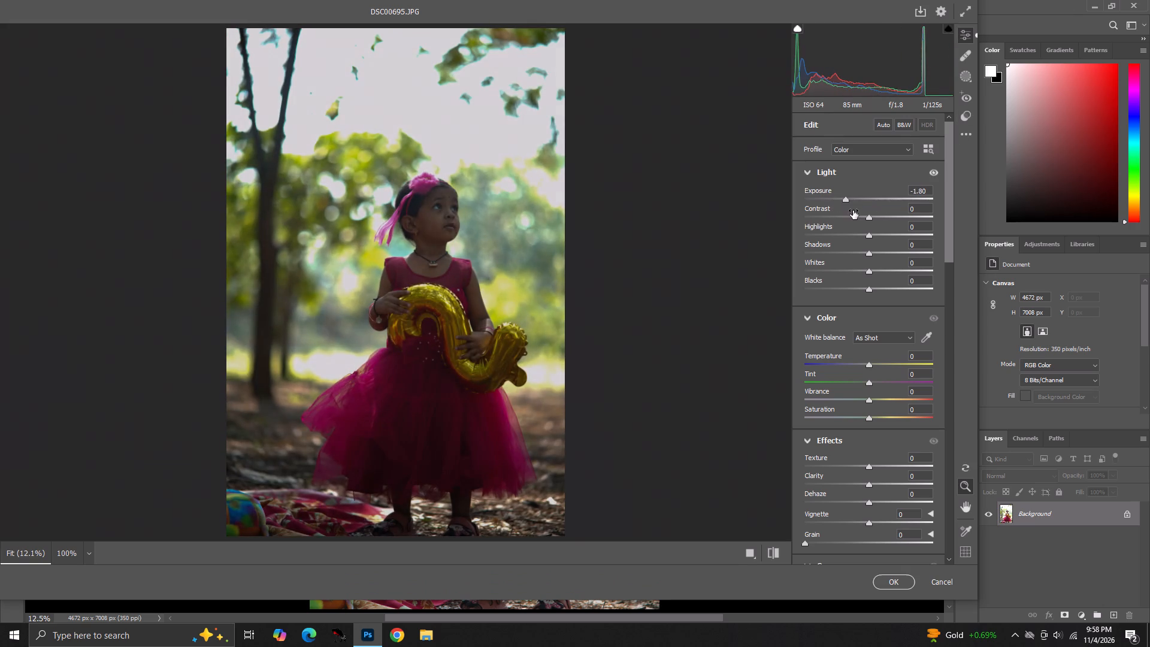
# Set the light adjustments to Contrast -100, Highlights -100, Whites -100, Shadows +100 and Blacks +20.
pyautogui.moveTo(857, 211); pyautogui.dragTo(776, 225)
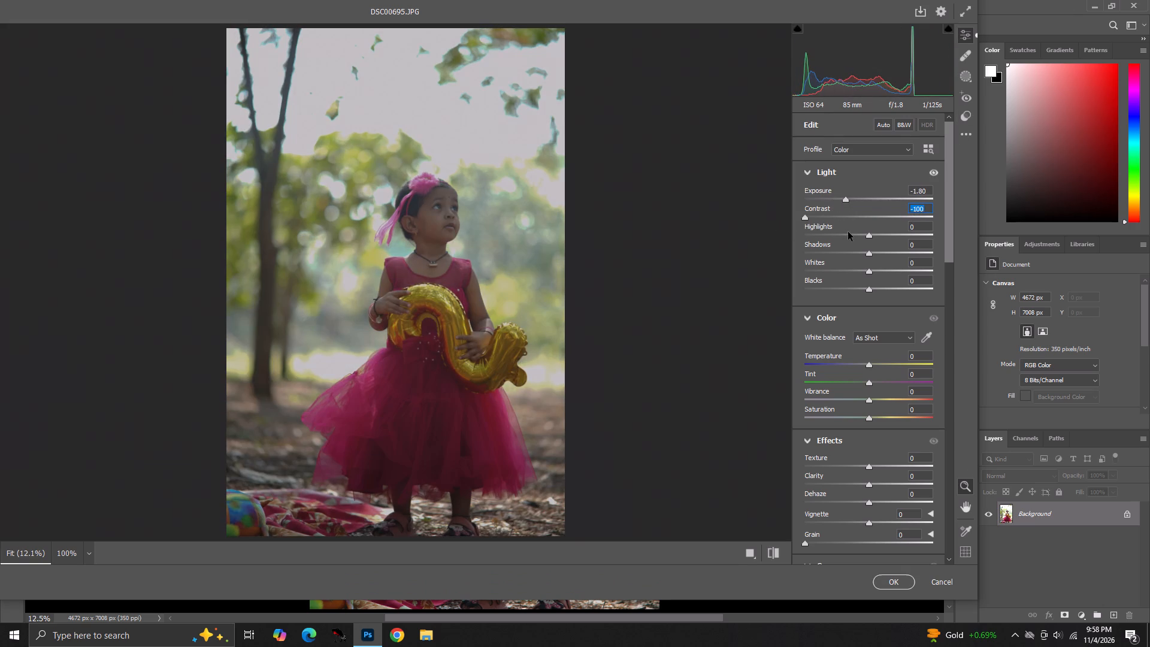
pyautogui.moveTo(848, 232); pyautogui.dragTo(804, 235)
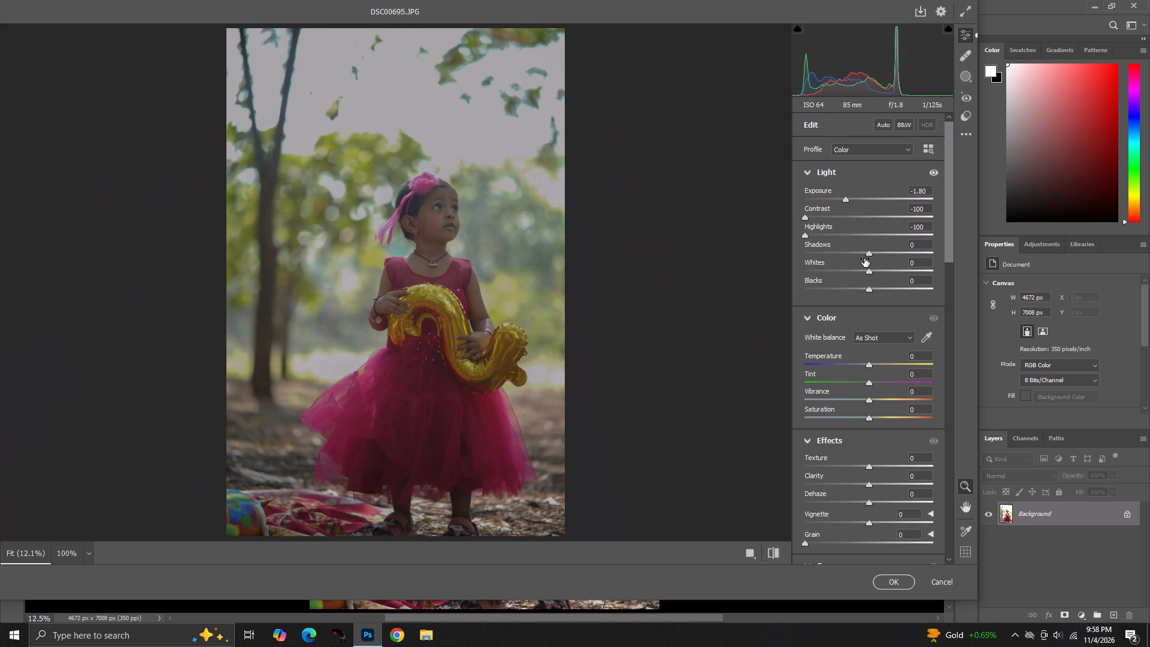
pyautogui.moveTo(864, 257); pyautogui.dragTo(836, 257)
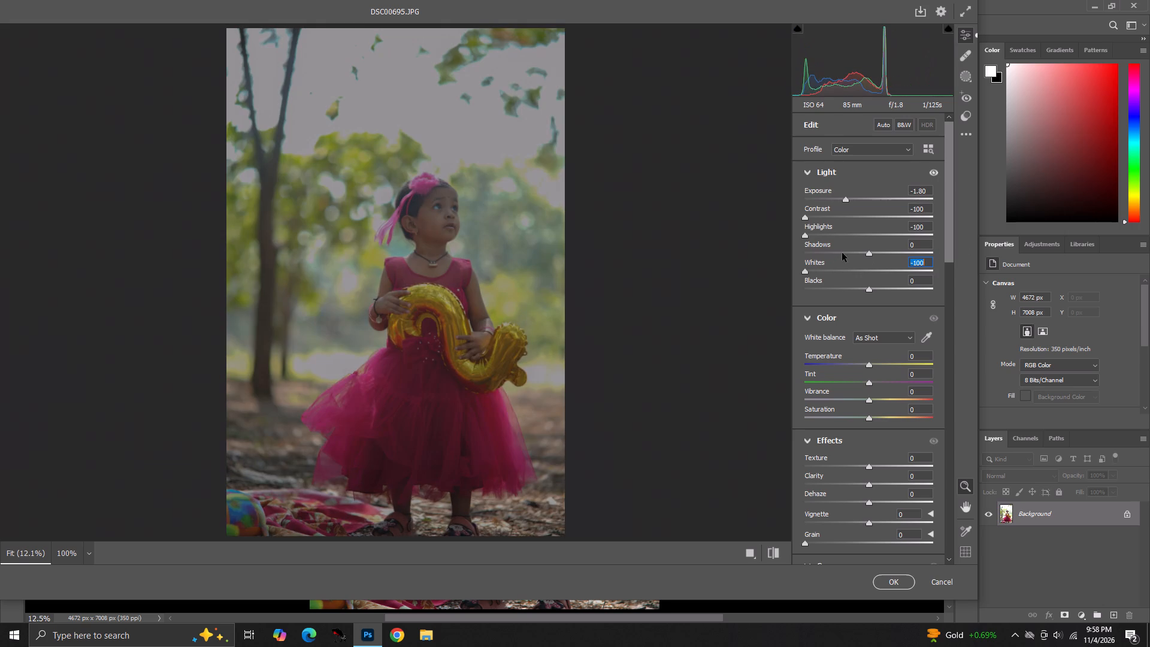
pyautogui.moveTo(862, 246); pyautogui.dragTo(921, 246)
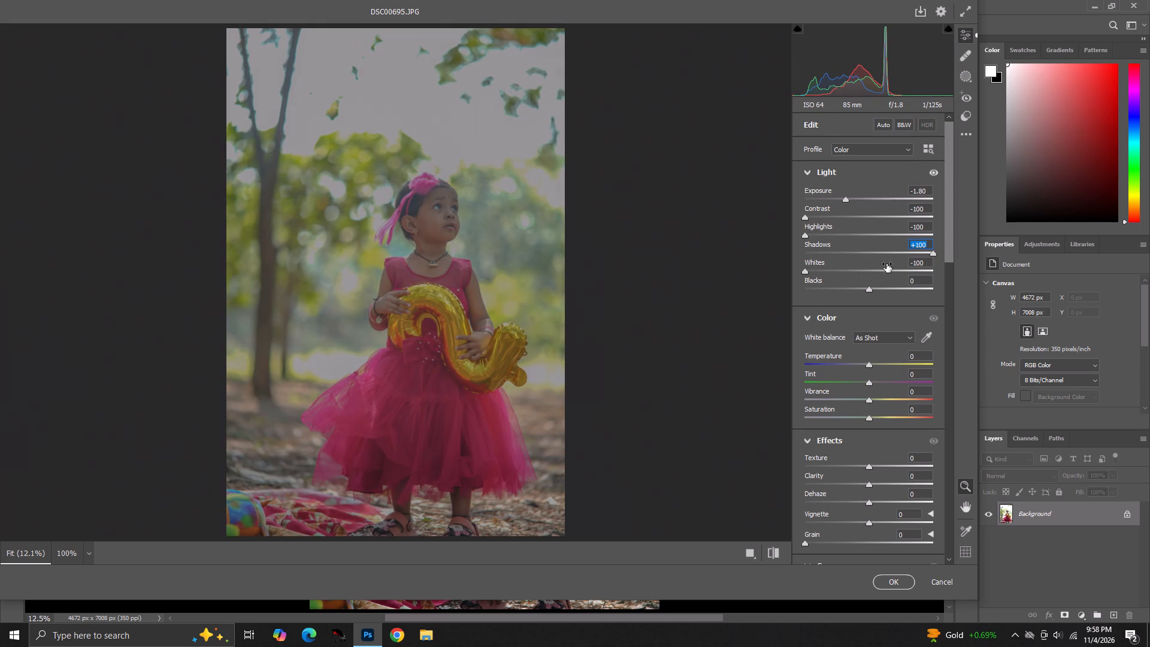
pyautogui.moveTo(865, 286); pyautogui.dragTo(877, 285)
# Set the Texture effect of the portrait to +10.
pyautogui.scroll(-3, 846, 330)
pyautogui.moveTo(868, 250); pyautogui.dragTo(875, 249)
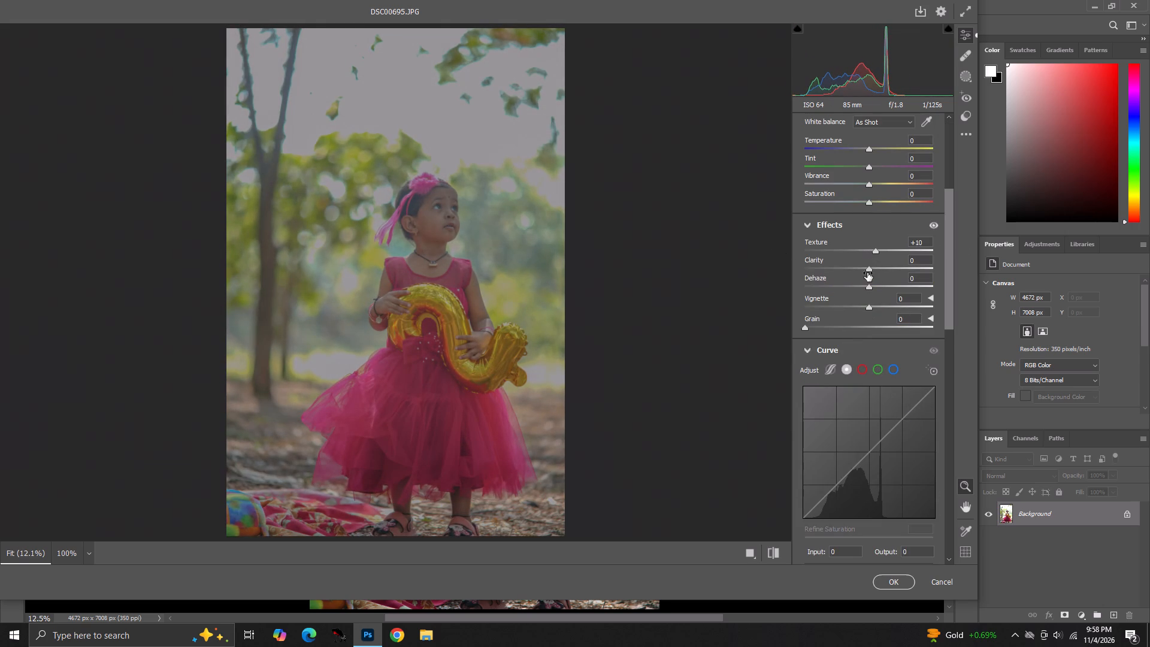
pyautogui.moveTo(867, 272); pyautogui.dragTo(862, 271)
# Set the Color Mixer saturation to Reds +5, Aquas +7 and Greens +45, and compare with the before view.
pyautogui.scroll(-3, 874, 311)
pyautogui.scroll(-1, 882, 359)
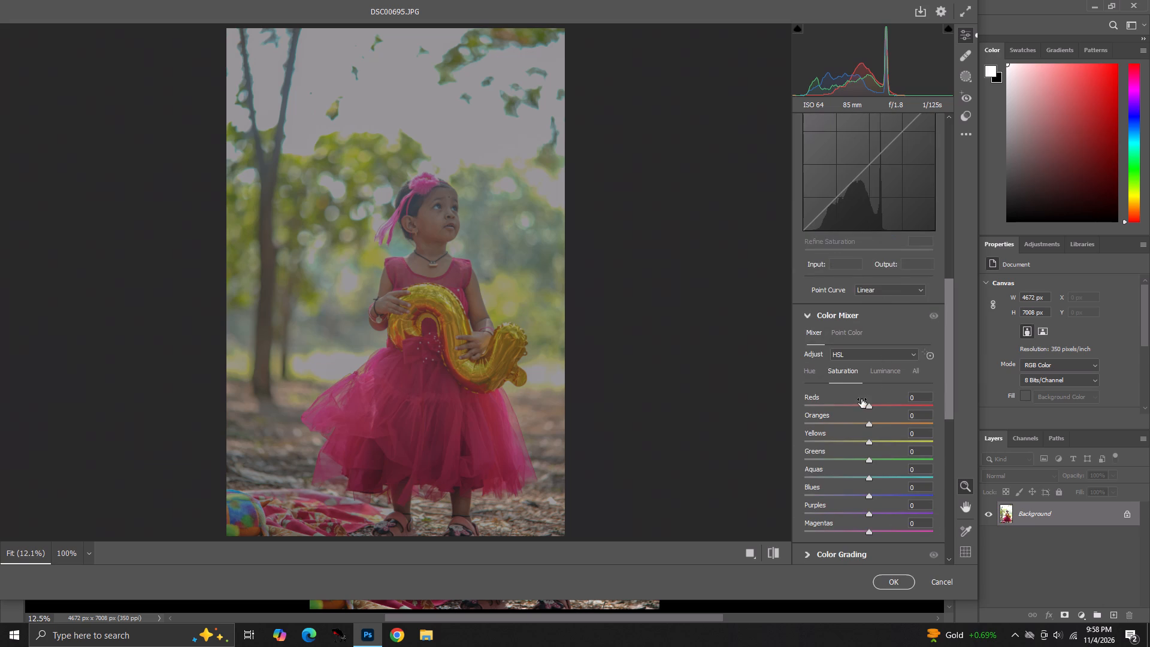
pyautogui.click(867, 406)
pyautogui.scroll(-2, 868, 380)
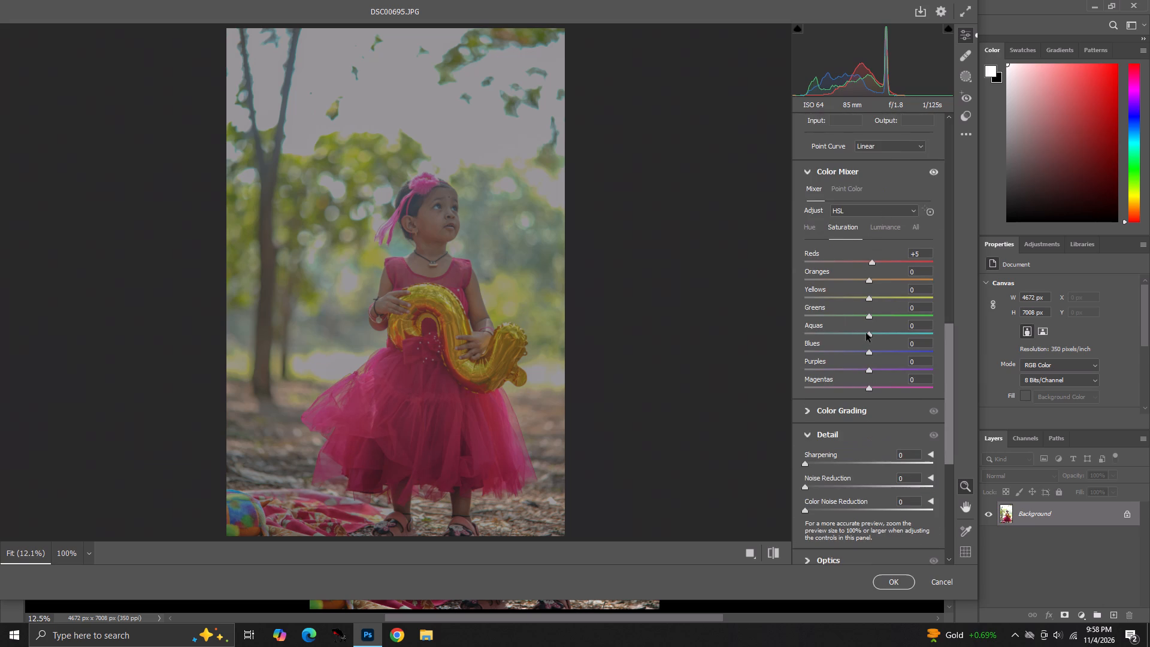
pyautogui.click(868, 333)
pyautogui.moveTo(870, 319); pyautogui.dragTo(898, 313)
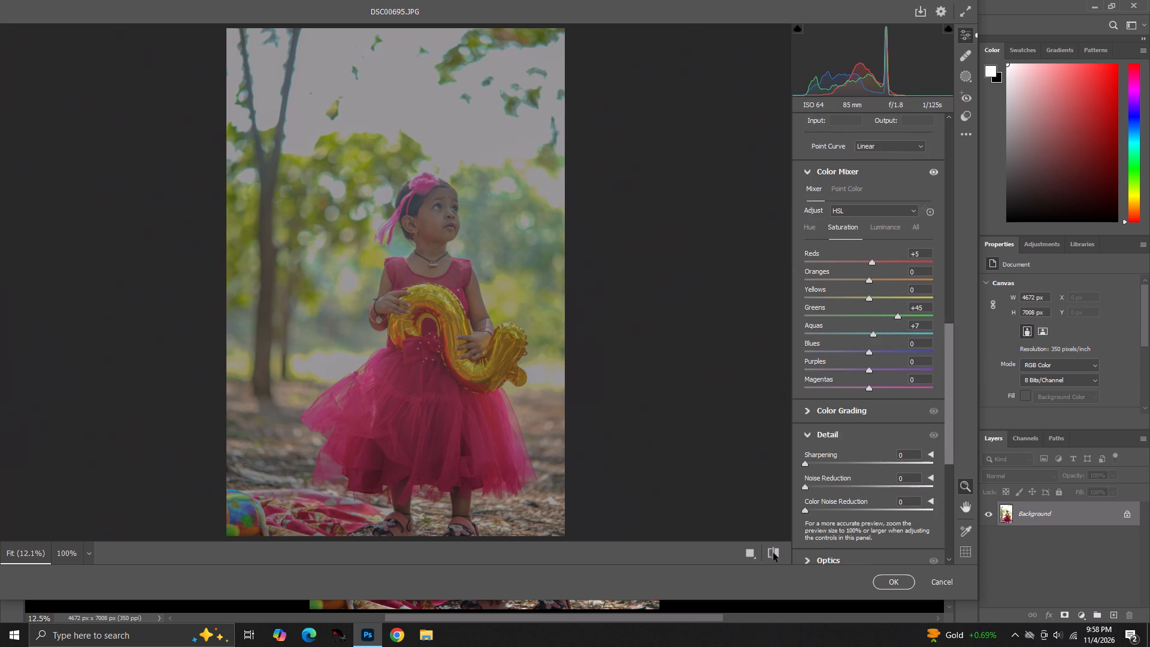
pyautogui.click(773, 553)
pyautogui.click(774, 551)
# Set the Color Mixer luminance to Reds +5, Yellows -6, Greens -18, Aquas +13 and Blues -10, and slightly lower Purples and Magentas.
pyautogui.click(882, 229)
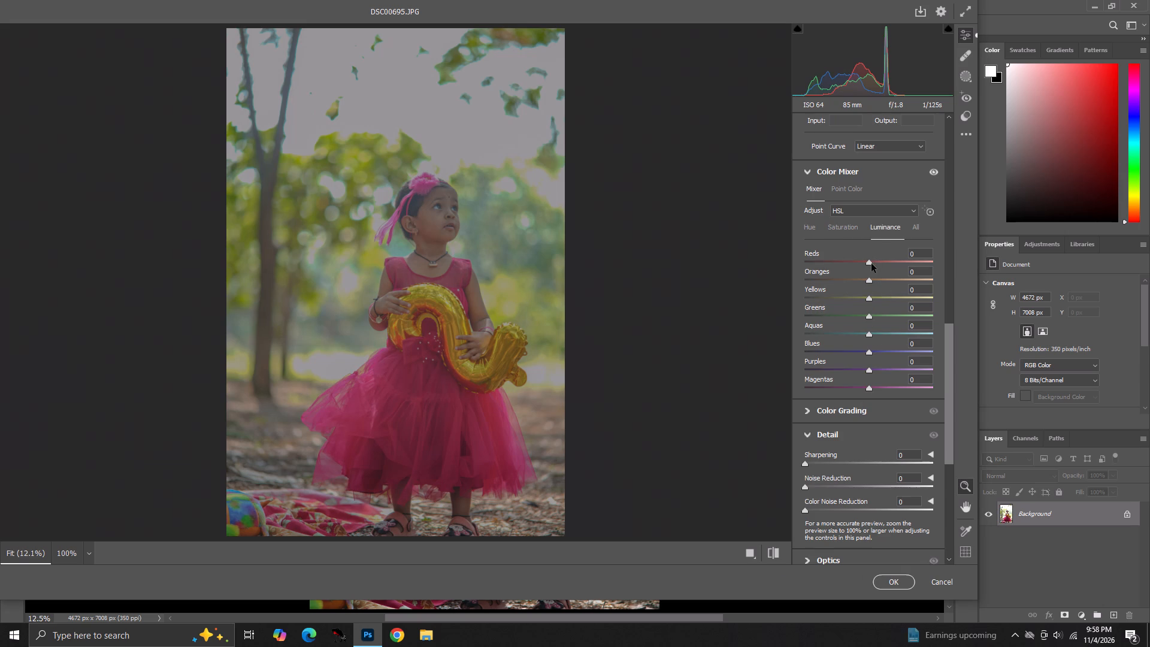
pyautogui.click(871, 264)
pyautogui.click(867, 285)
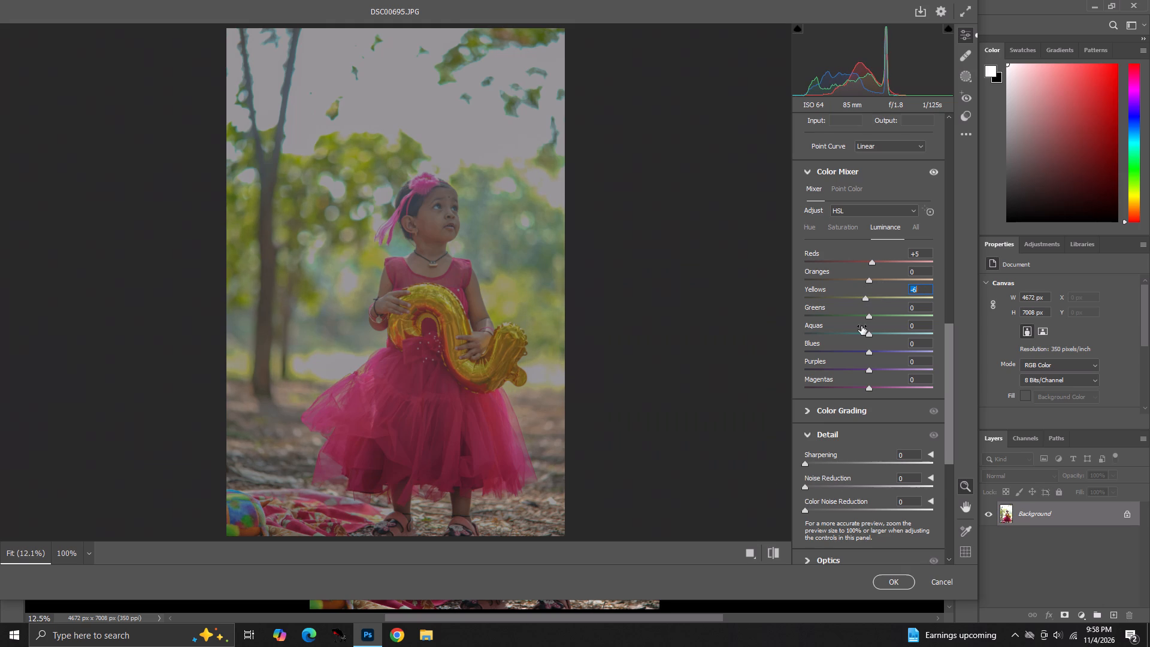
pyautogui.moveTo(869, 315); pyautogui.dragTo(773, 319)
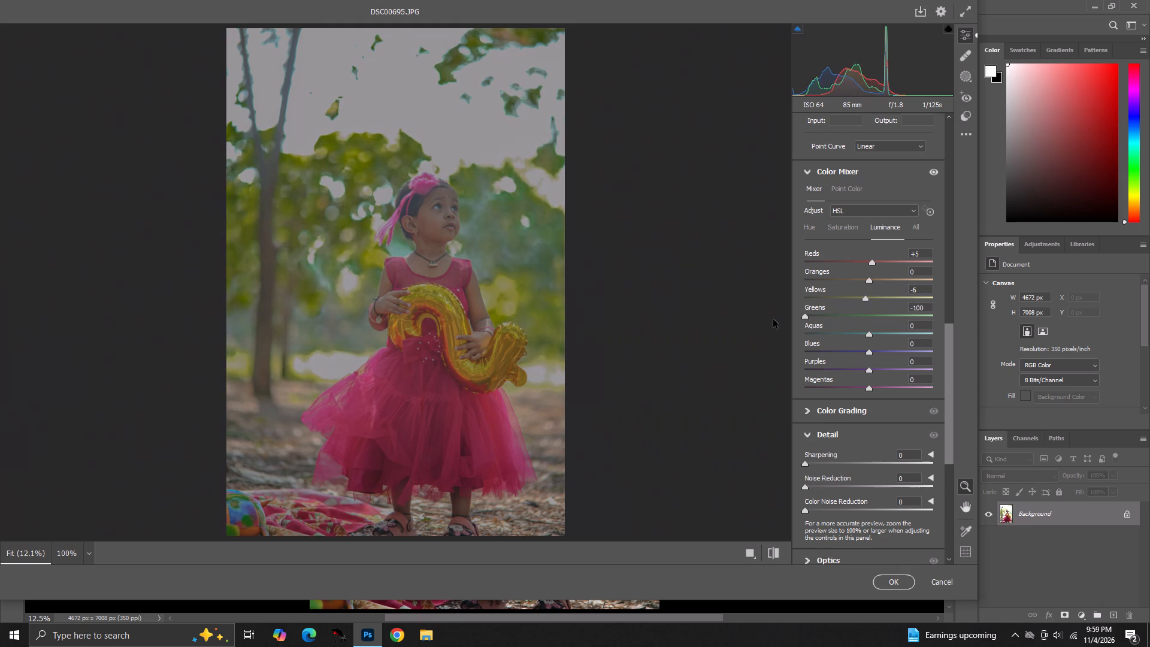
pyautogui.moveTo(773, 319); pyautogui.dragTo(858, 322)
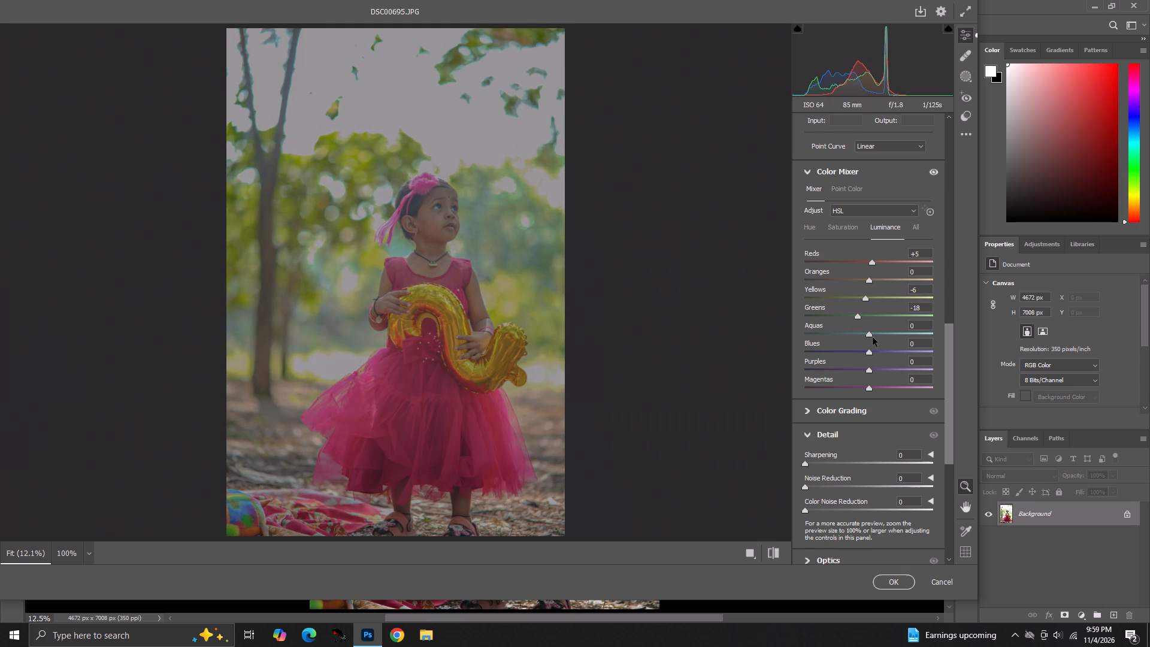
pyautogui.moveTo(867, 335); pyautogui.dragTo(876, 335)
pyautogui.moveTo(876, 335); pyautogui.dragTo(876, 335)
pyautogui.moveTo(870, 355); pyautogui.dragTo(864, 358)
pyautogui.moveTo(865, 373); pyautogui.dragTo(858, 375)
pyautogui.moveTo(870, 390); pyautogui.dragTo(862, 394)
# Set the exposure to -1.45 and apply the Camera Raw Filter to DSC00695.JPG.
pyautogui.scroll(-11, 858, 439)
pyautogui.scroll(3, 858, 439)
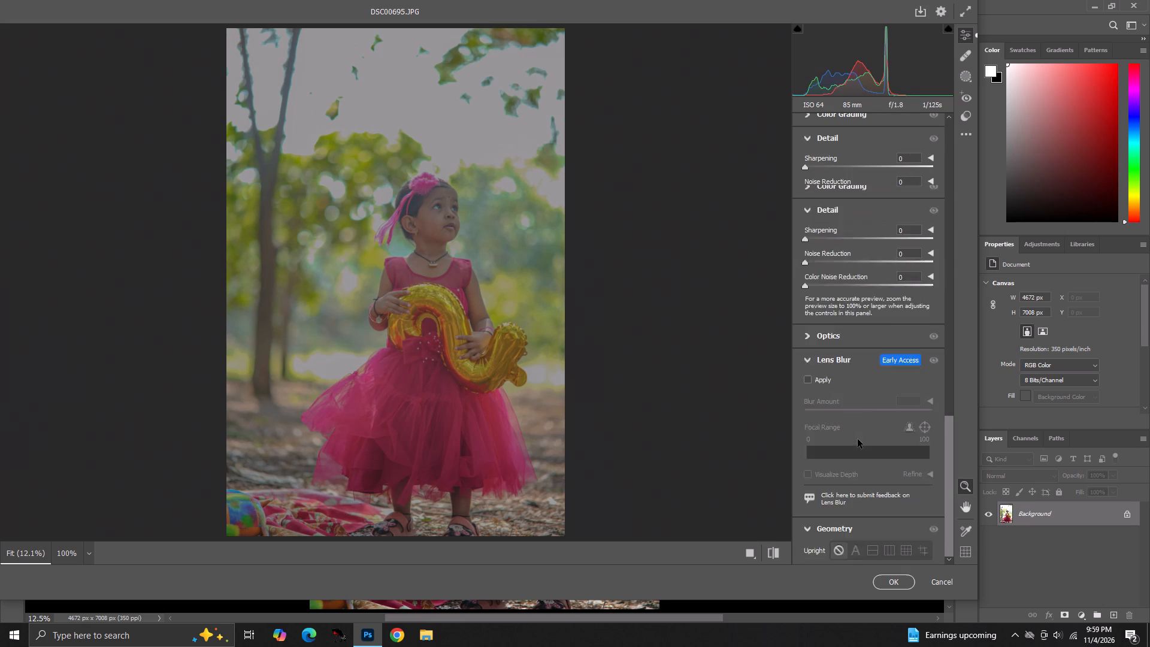
pyautogui.scroll(19, 858, 439)
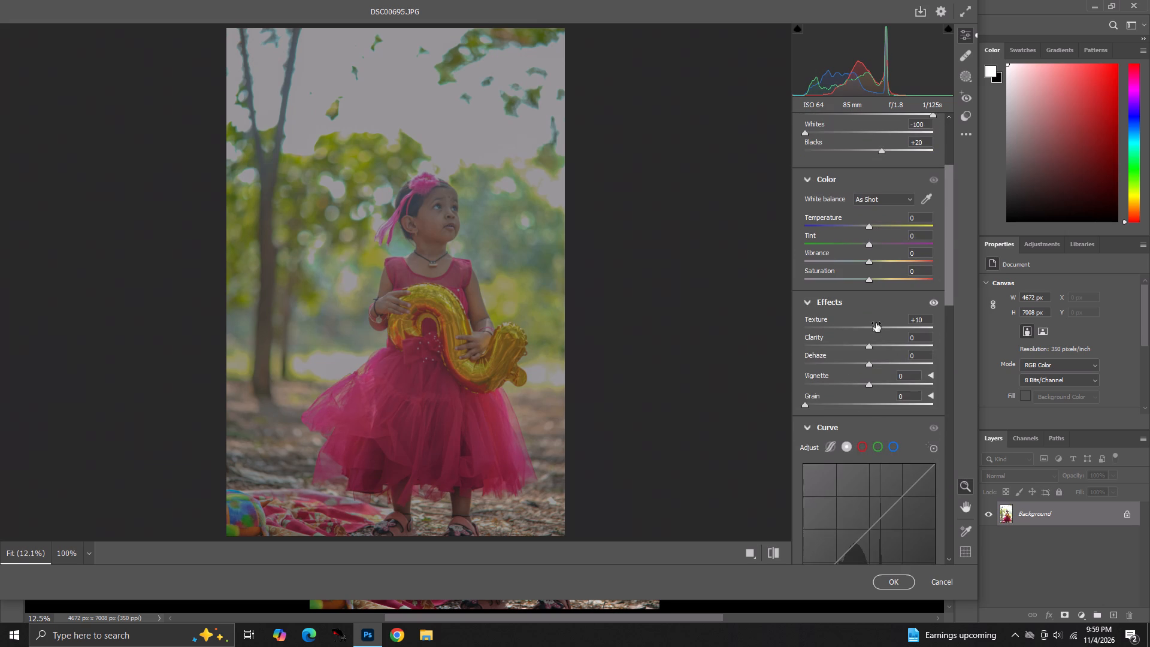
pyautogui.scroll(9, 875, 323)
pyautogui.moveTo(862, 199); pyautogui.dragTo(865, 199)
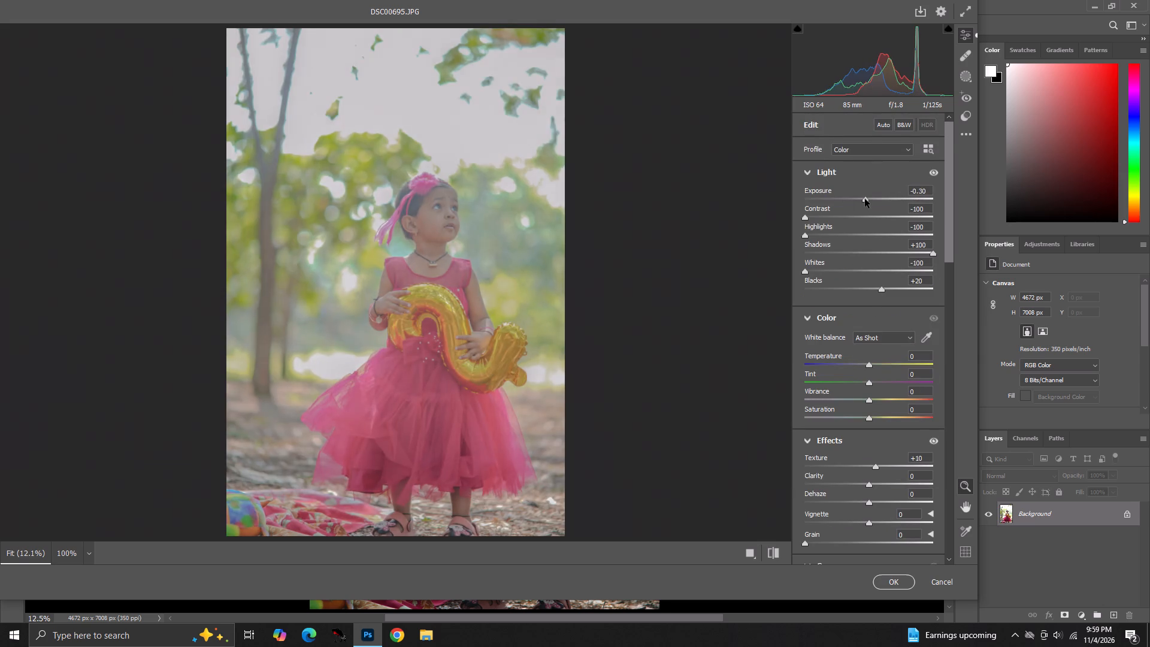
pyautogui.moveTo(865, 199); pyautogui.dragTo(850, 203)
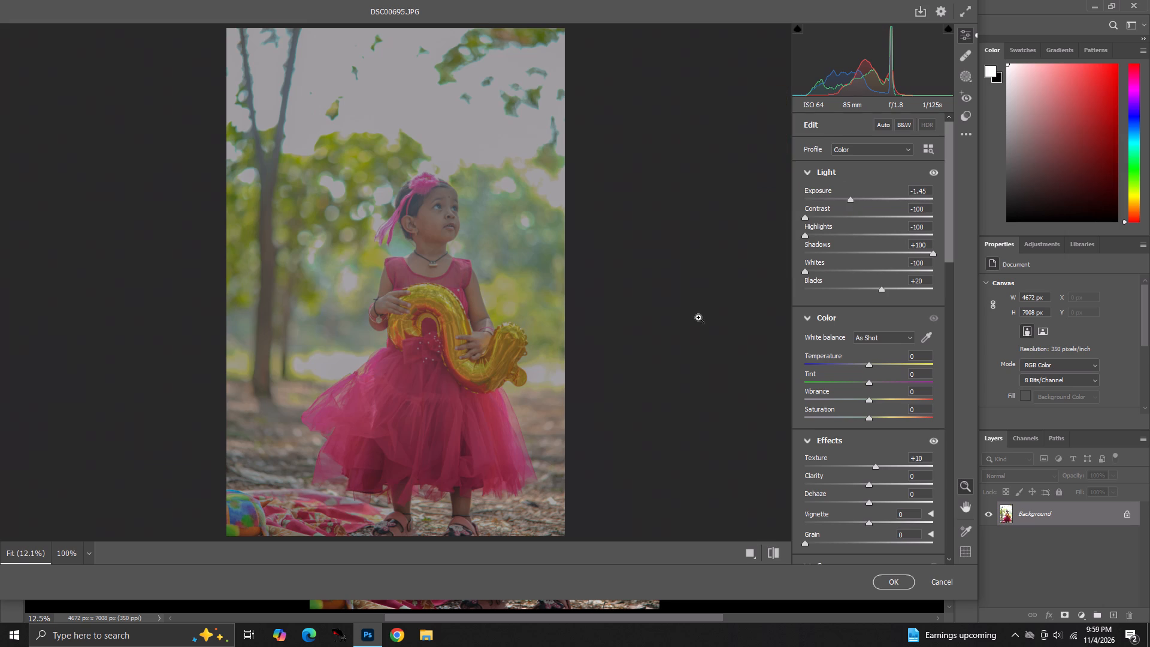
pyautogui.click(888, 578)
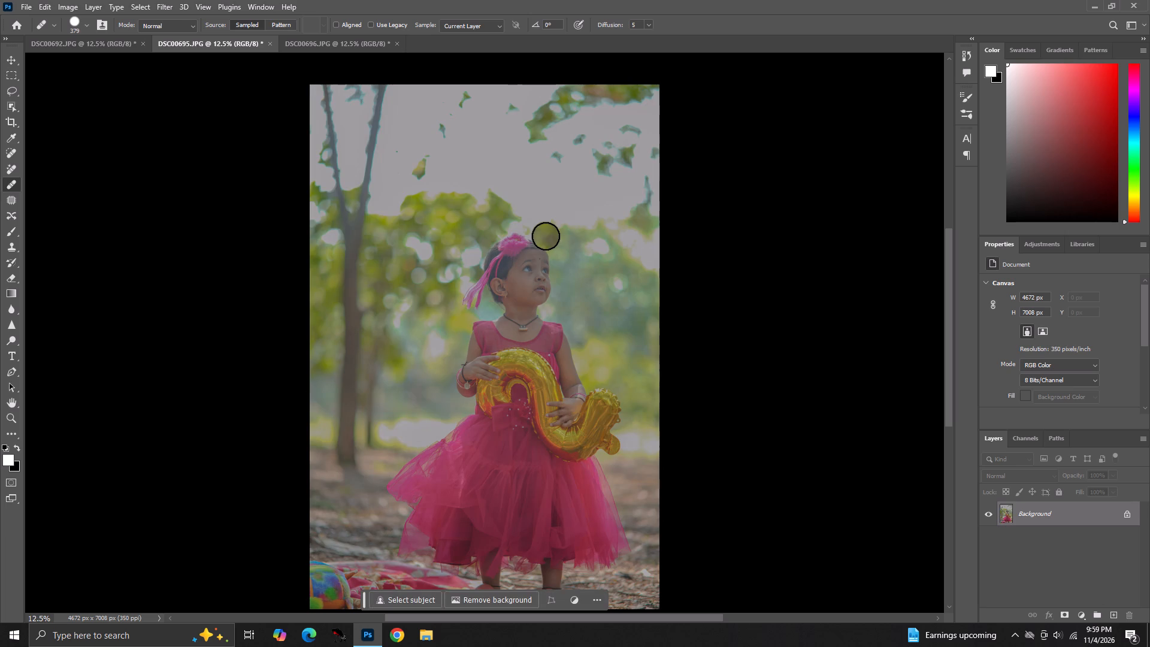
# Open the photo DSC00681 from the same photo folder as a new document.
pyautogui.click(12, 22)
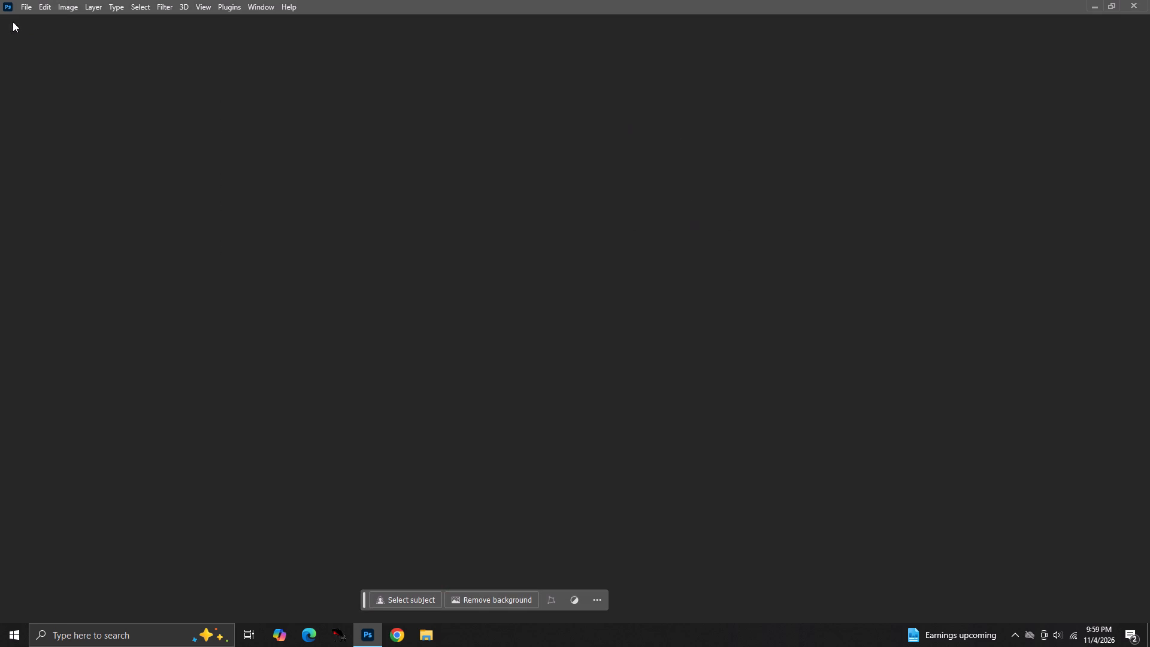
pyautogui.click(29, 113)
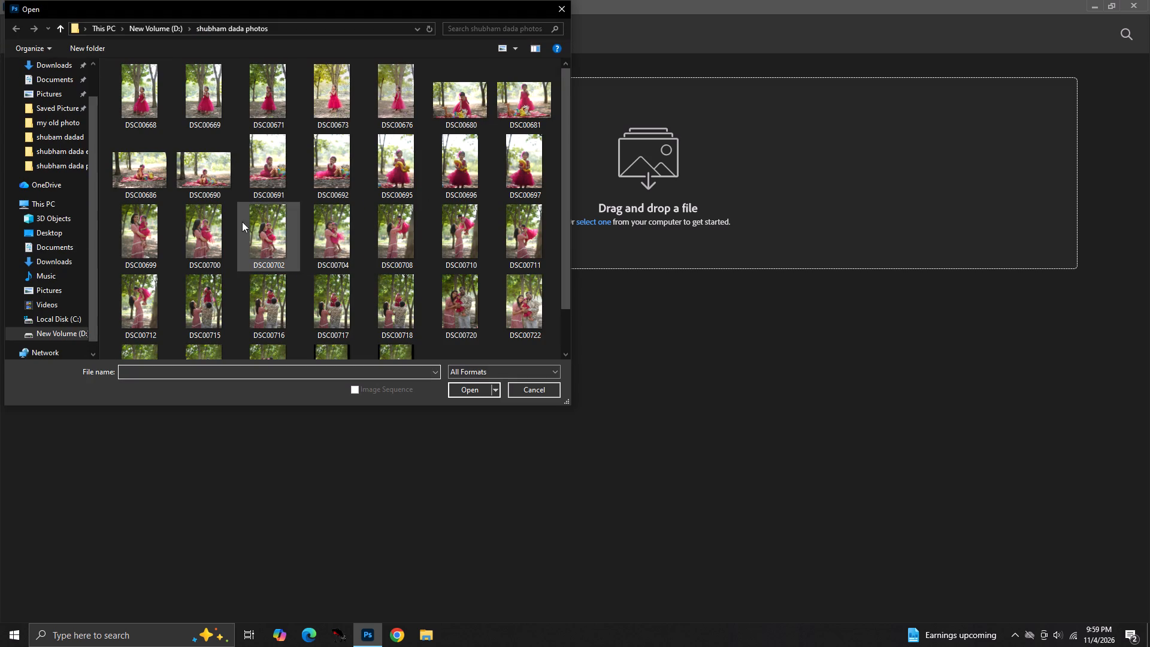
pyautogui.click(517, 106)
pyautogui.click(471, 393)
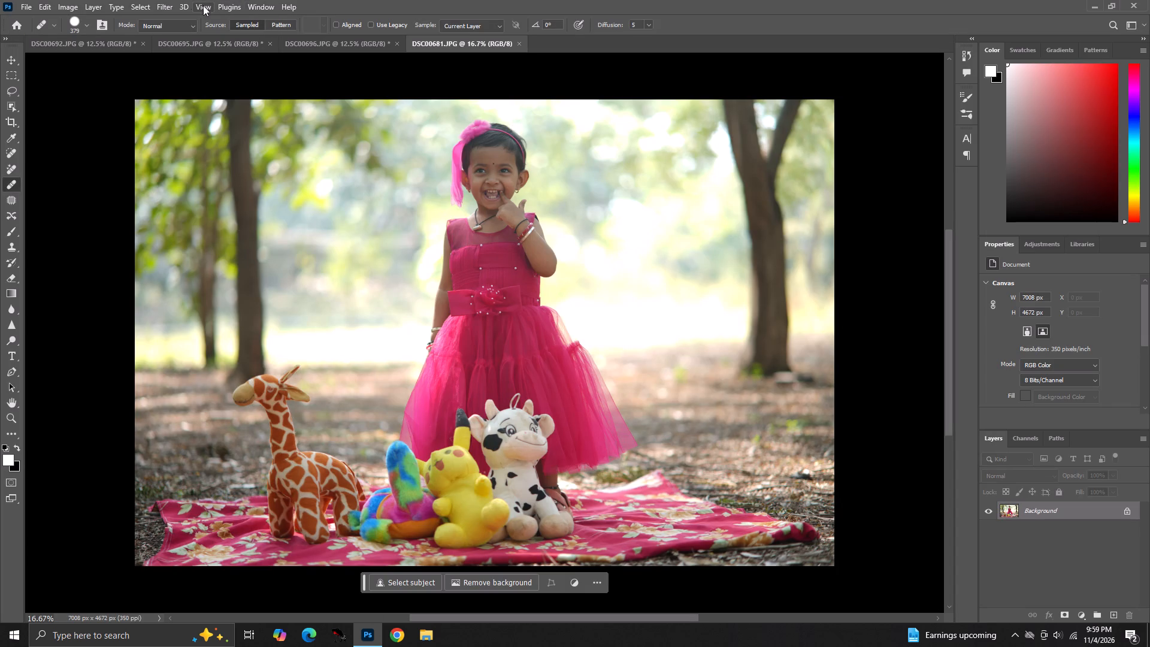
# Open DSC00681.JPG in the Camera Raw Filter and set the exposure to -0.15.
pyautogui.click(159, 6)
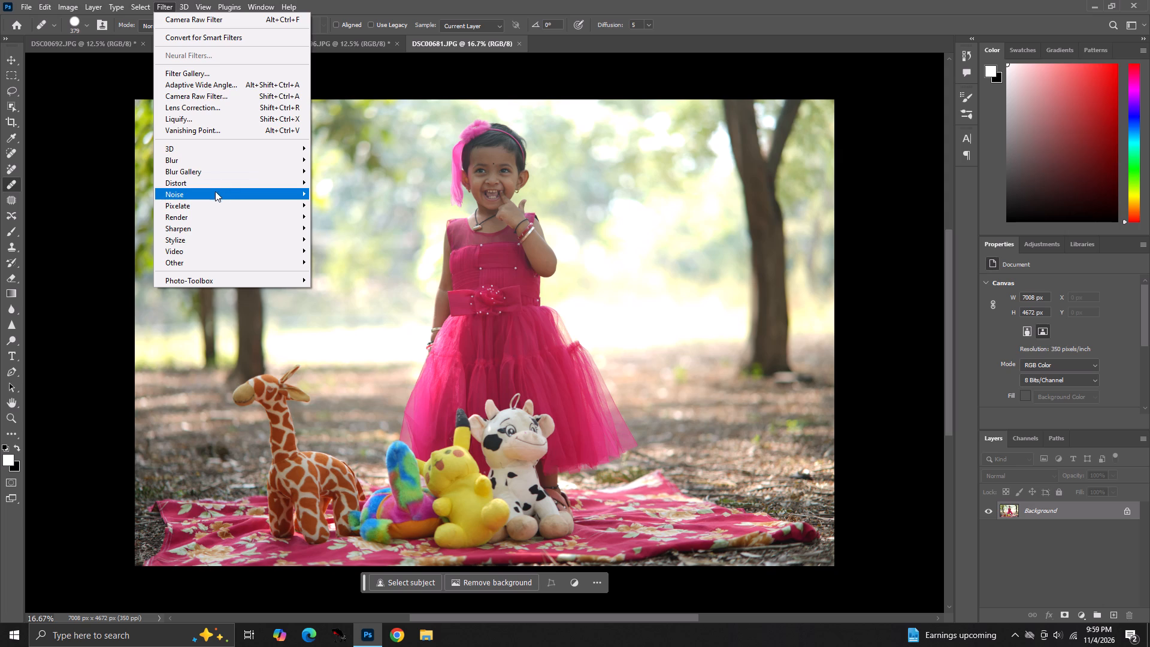
pyautogui.click(205, 96)
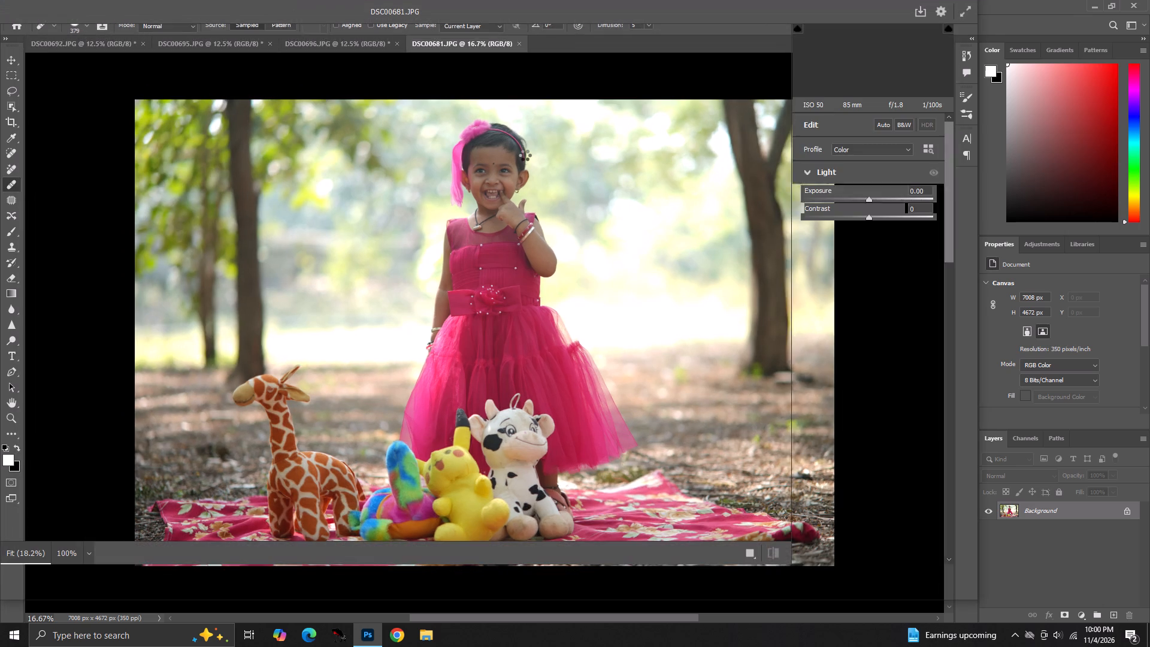
pyautogui.moveTo(857, 201); pyautogui.dragTo(846, 204)
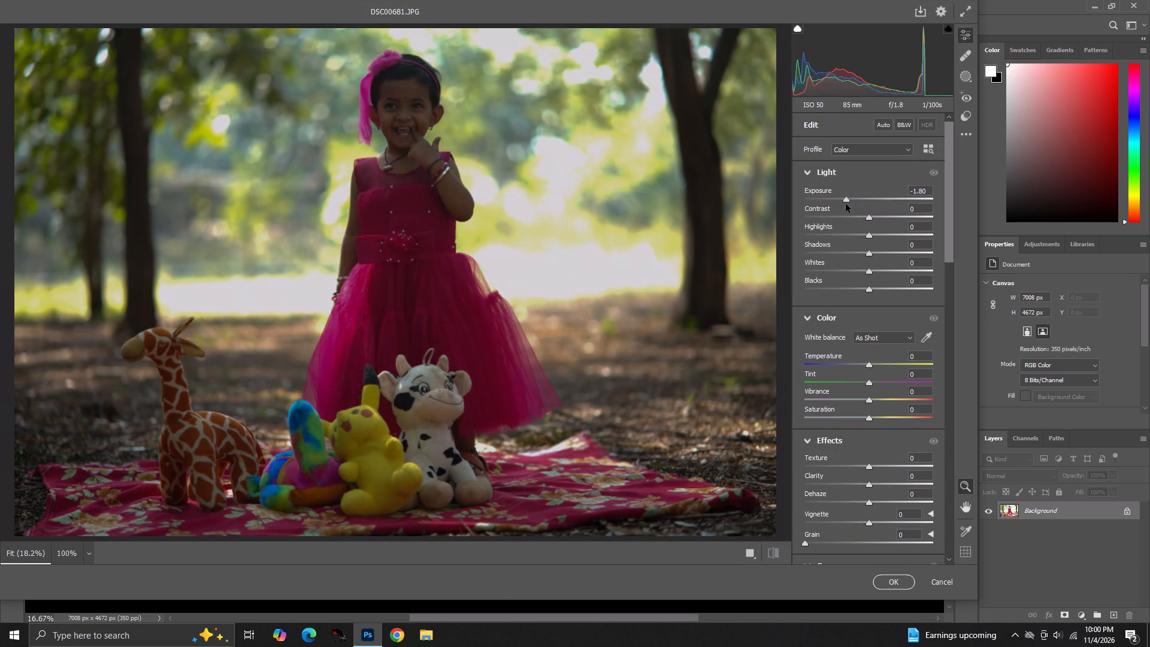
pyautogui.moveTo(846, 204); pyautogui.dragTo(885, 195)
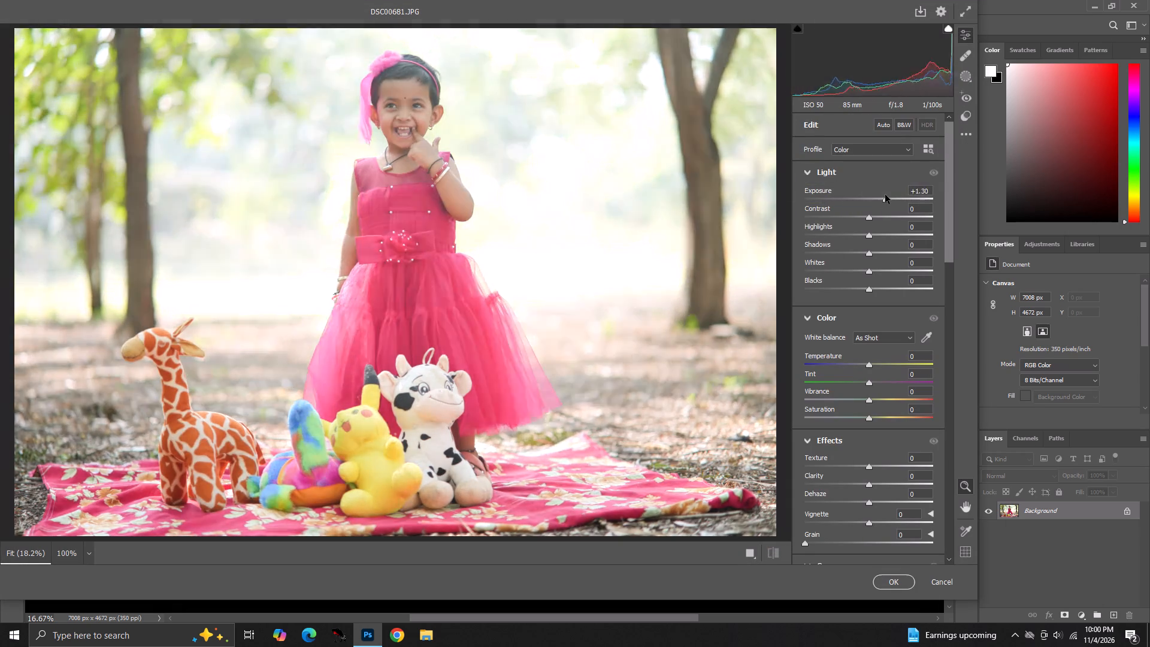
pyautogui.moveTo(885, 195); pyautogui.dragTo(867, 203)
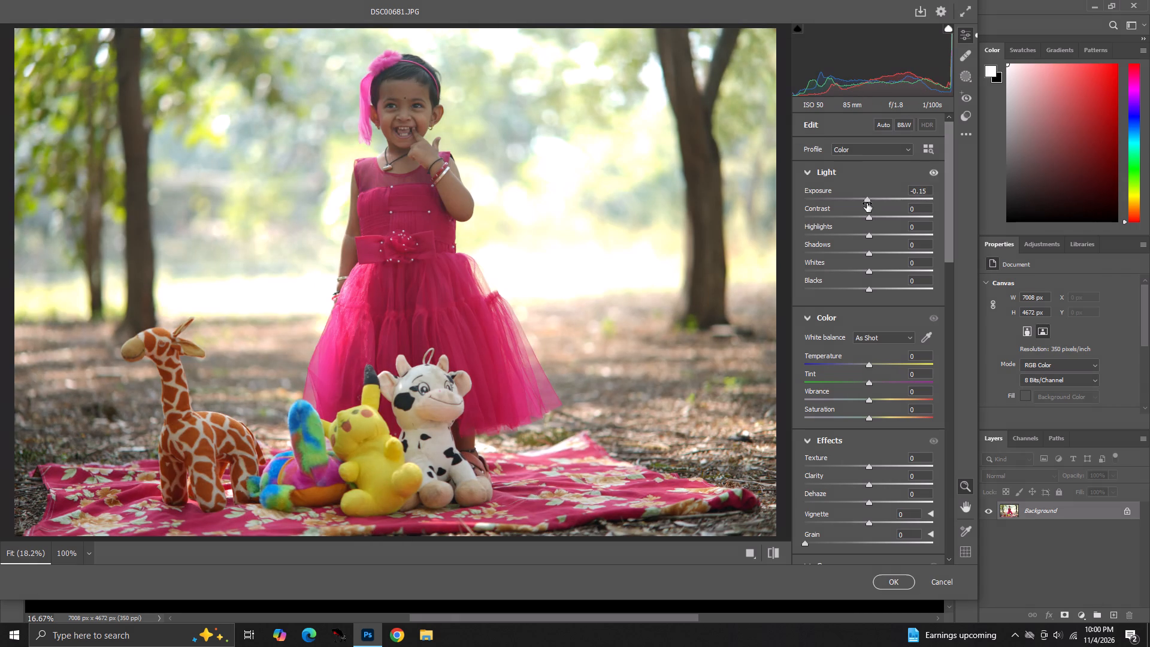
# Set the light adjustments of DSC00681.JPG to Contrast +3, Shadows +83, Whites -100 and Blacks -89.
pyautogui.click(867, 218)
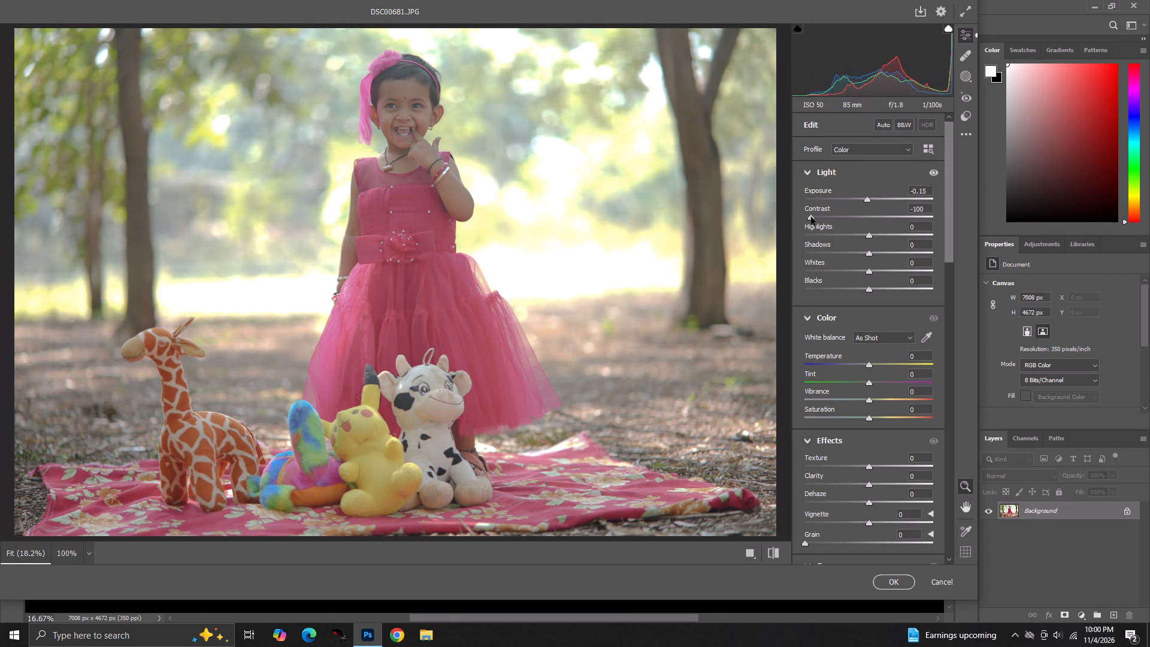
pyautogui.scroll(-1, 868, 216)
pyautogui.moveTo(865, 167); pyautogui.dragTo(877, 162)
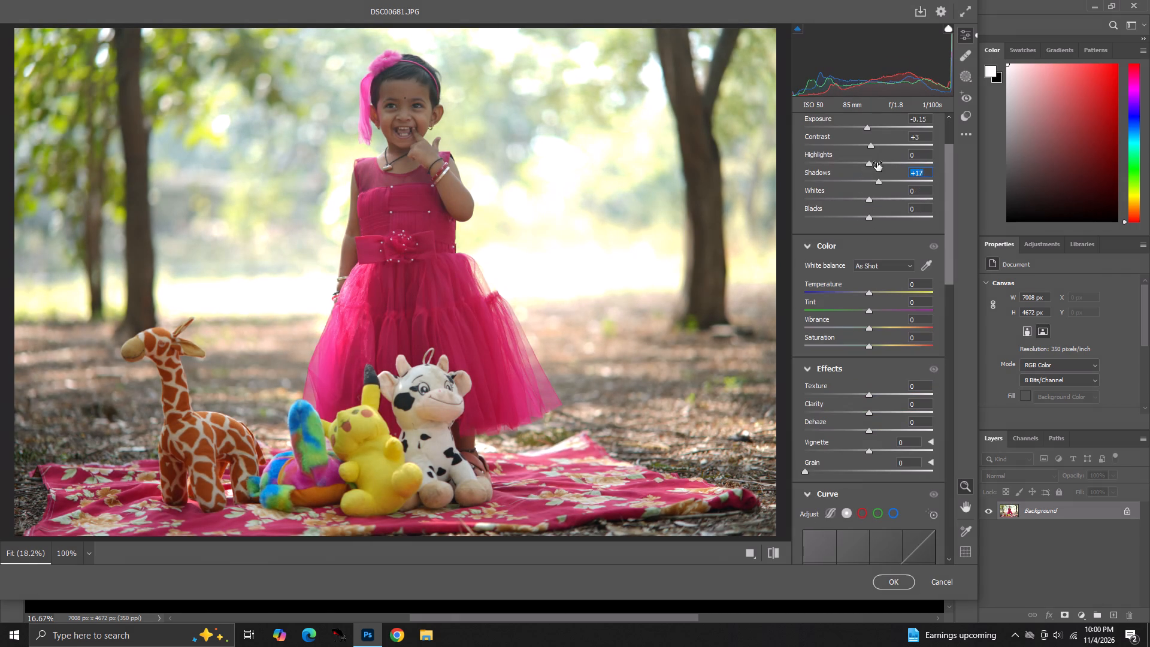
pyautogui.moveTo(877, 162); pyautogui.dragTo(1110, 196)
pyautogui.click(1110, 196)
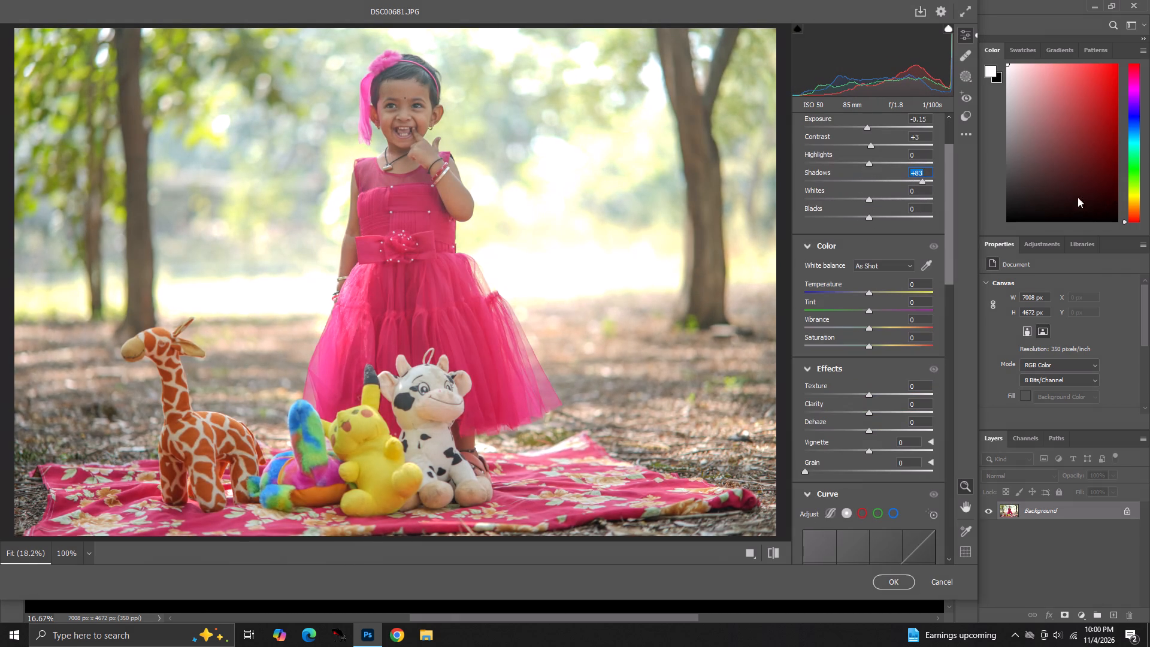
pyautogui.moveTo(868, 195); pyautogui.dragTo(774, 210)
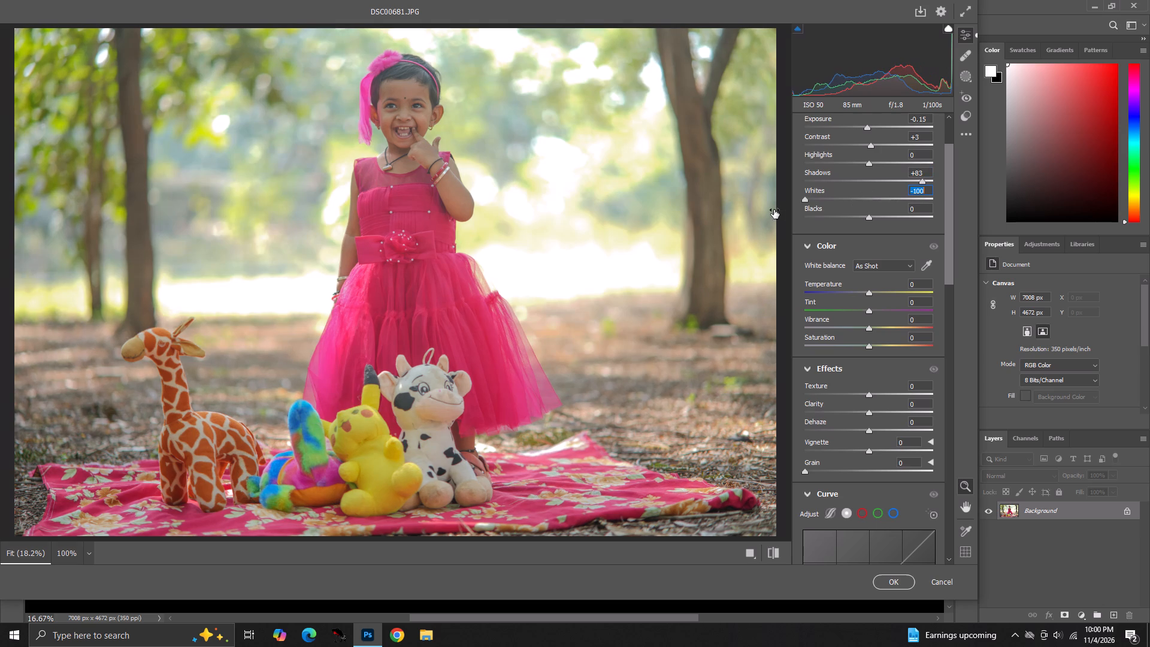
pyautogui.moveTo(774, 210); pyautogui.dragTo(767, 210)
pyautogui.moveTo(827, 216); pyautogui.dragTo(775, 223)
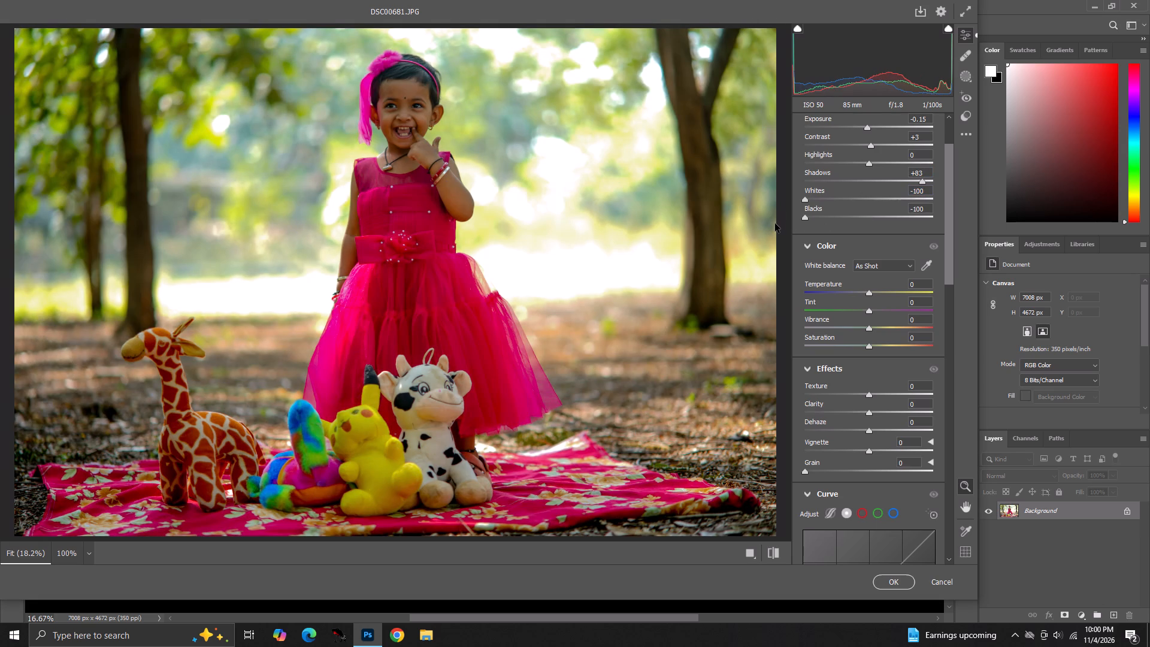
pyautogui.moveTo(775, 223); pyautogui.dragTo(812, 221)
pyautogui.scroll(3, 880, 241)
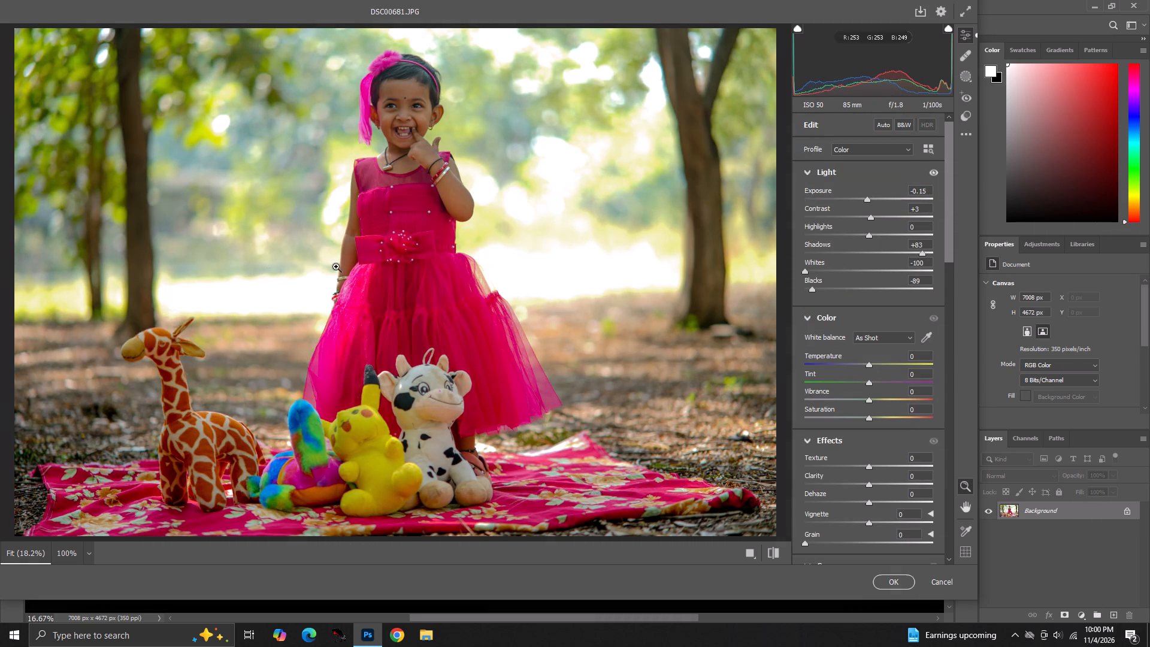
pyautogui.hotkey('ctrl', '-')
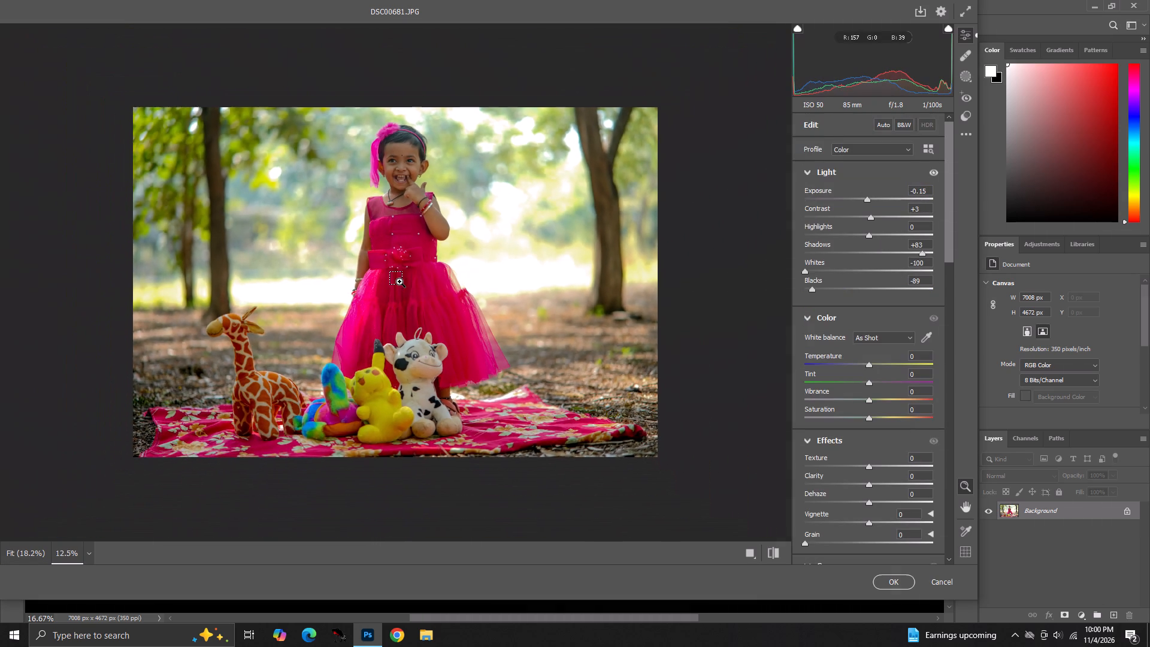
# Set the Color Mixer luminance of DSC00681.JPG to Reds +9, Yellows -30, Greens -16, Aquas -100 and Blues -11.
pyautogui.hotkey('ctrl', '=')
pyautogui.keyDown('ctrl'); pyautogui.scroll(4, 393, 239); pyautogui.keyUp('ctrl')
pyautogui.scroll(-4, 393, 239)
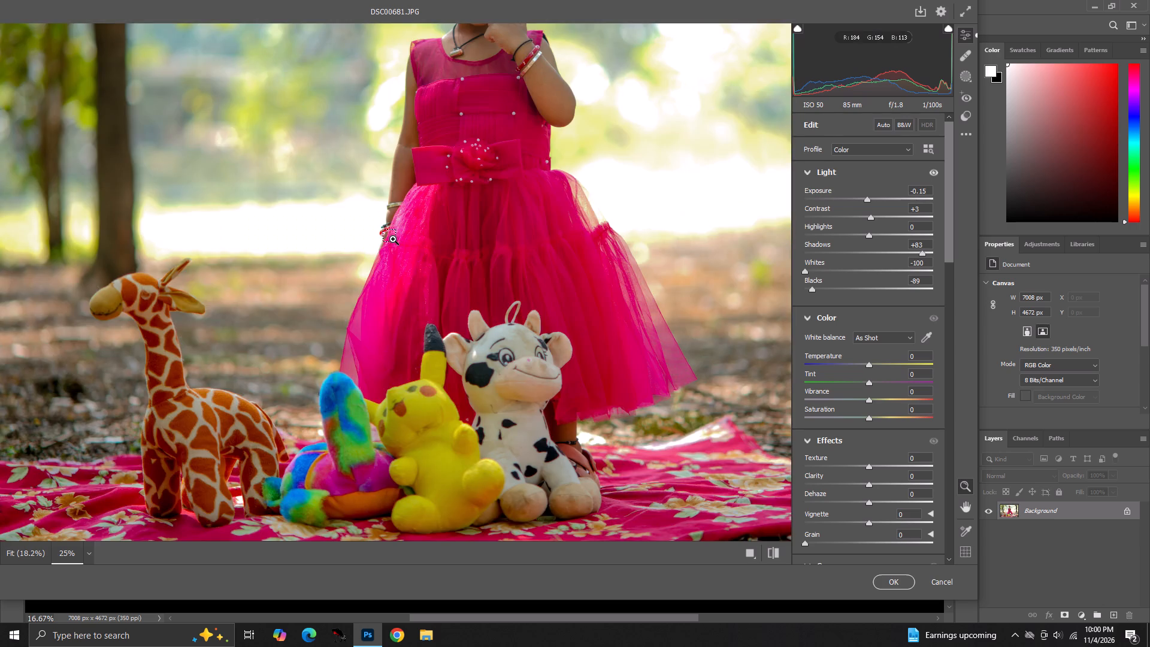
pyautogui.hotkey('ctrl', '-')
pyautogui.scroll(-2, 803, 388)
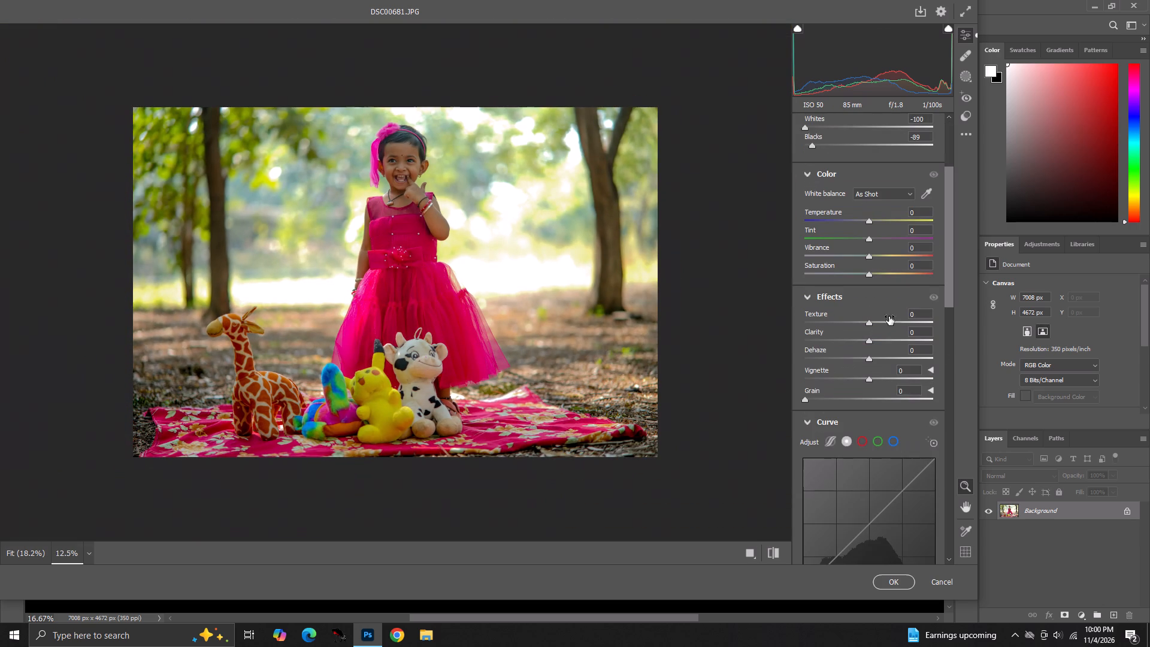
pyautogui.scroll(-7, 871, 338)
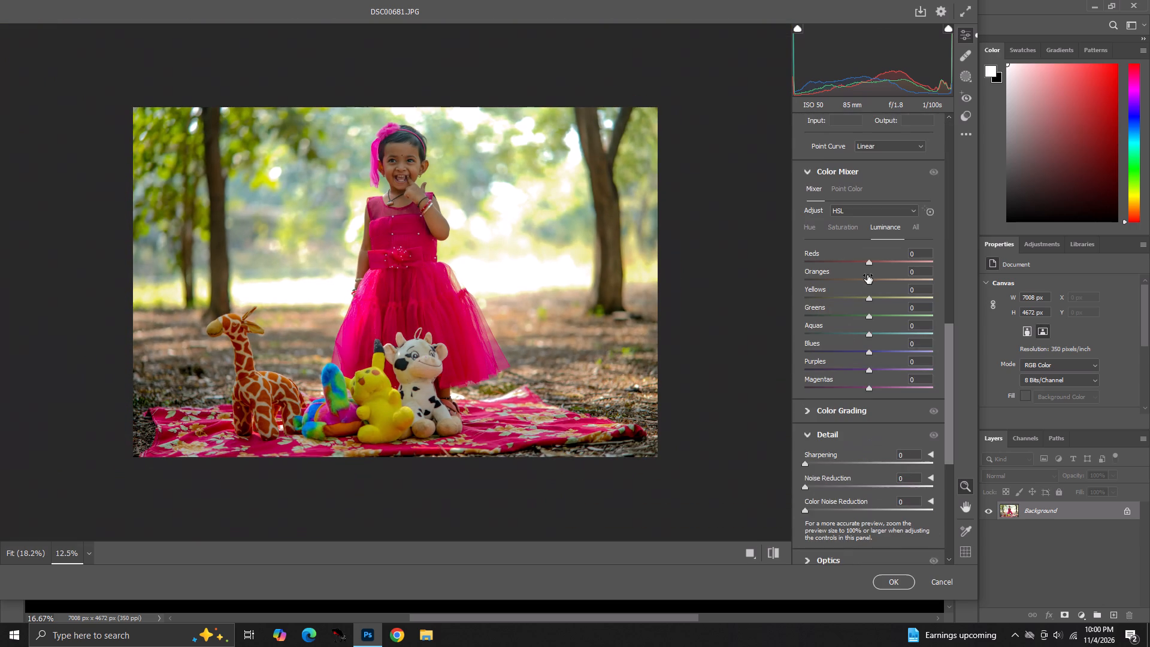
pyautogui.moveTo(867, 260); pyautogui.dragTo(873, 260)
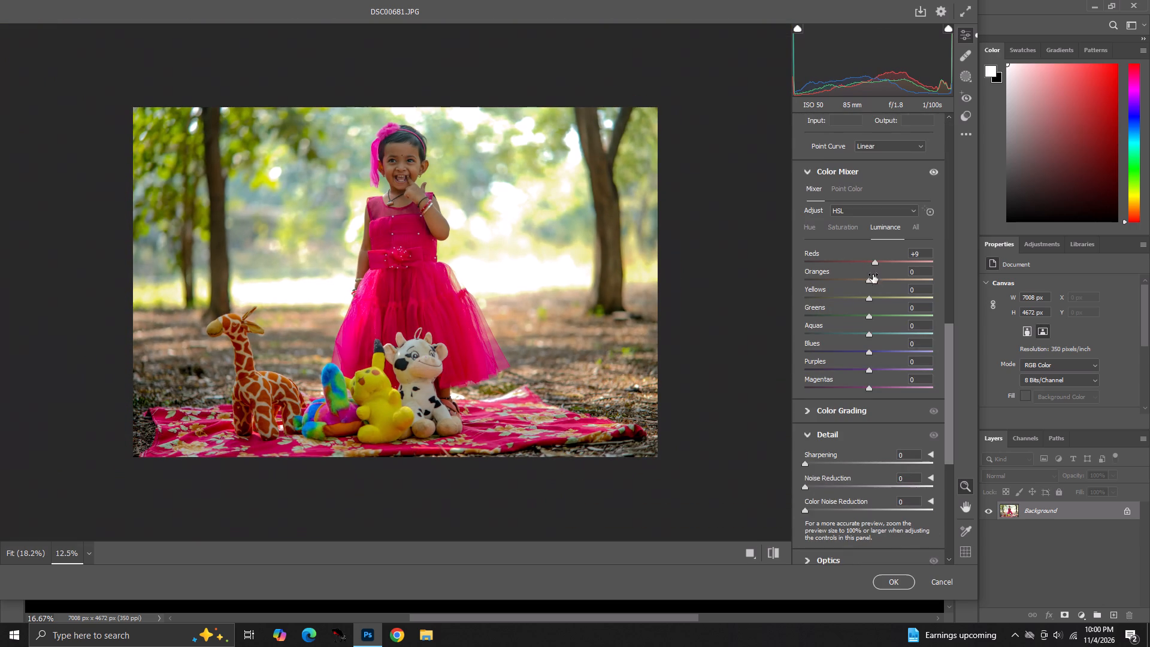
pyautogui.moveTo(868, 295); pyautogui.dragTo(849, 297)
pyautogui.moveTo(869, 316); pyautogui.dragTo(850, 315)
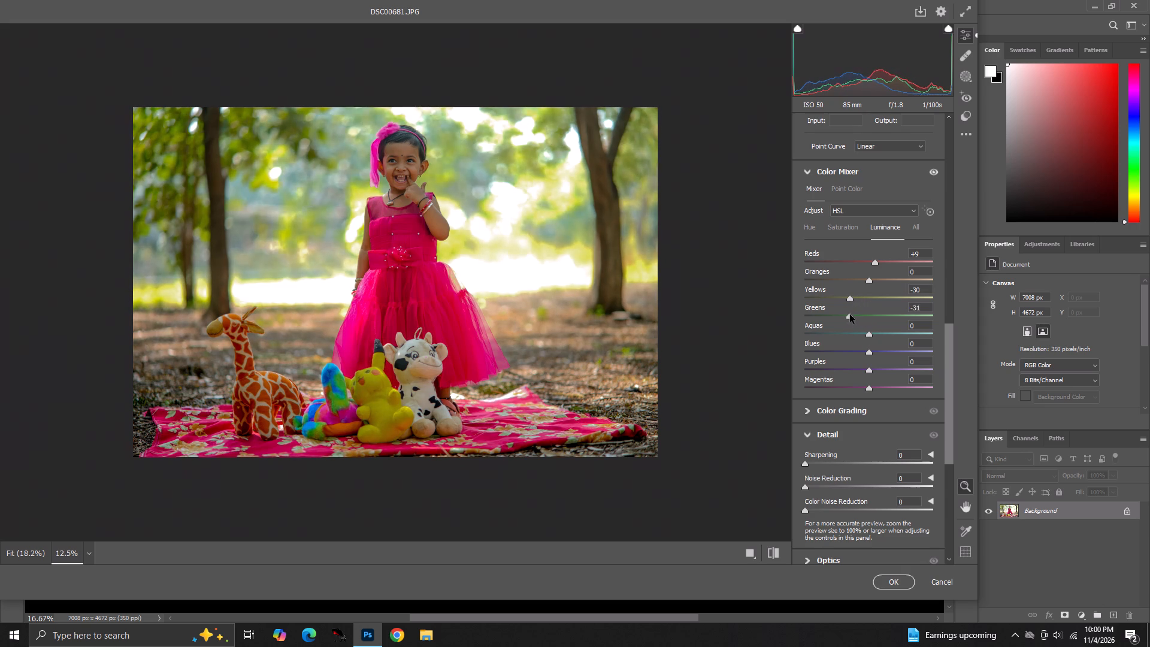
pyautogui.moveTo(850, 315); pyautogui.dragTo(798, 324)
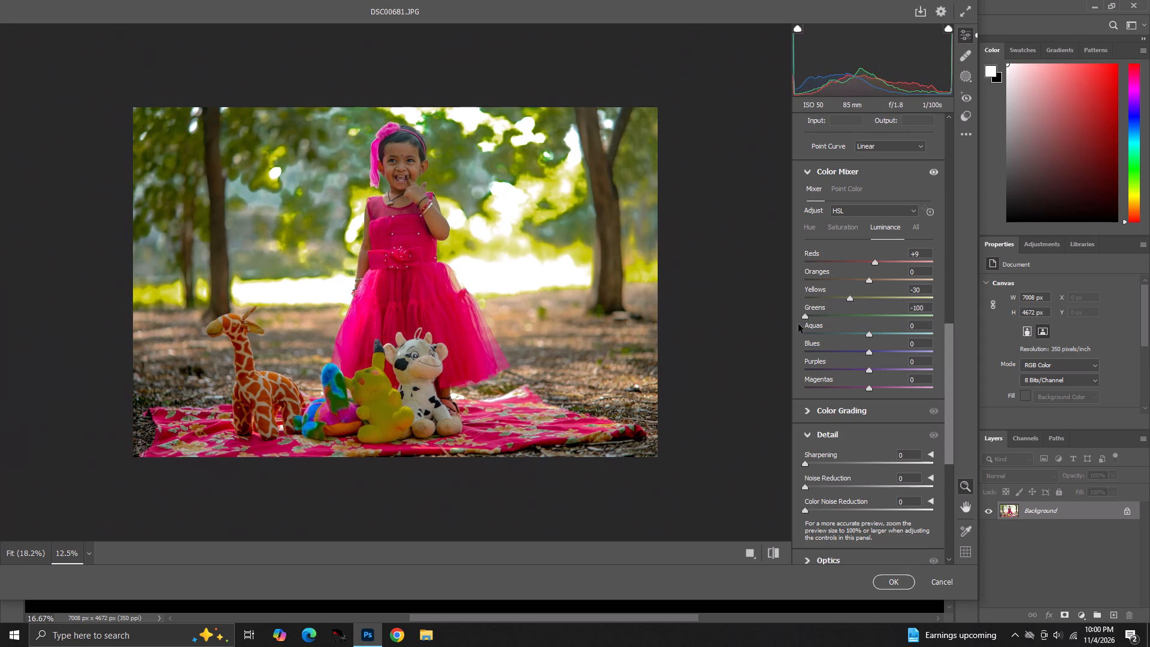
pyautogui.moveTo(798, 324); pyautogui.dragTo(859, 323)
pyautogui.moveTo(880, 334); pyautogui.dragTo(806, 343)
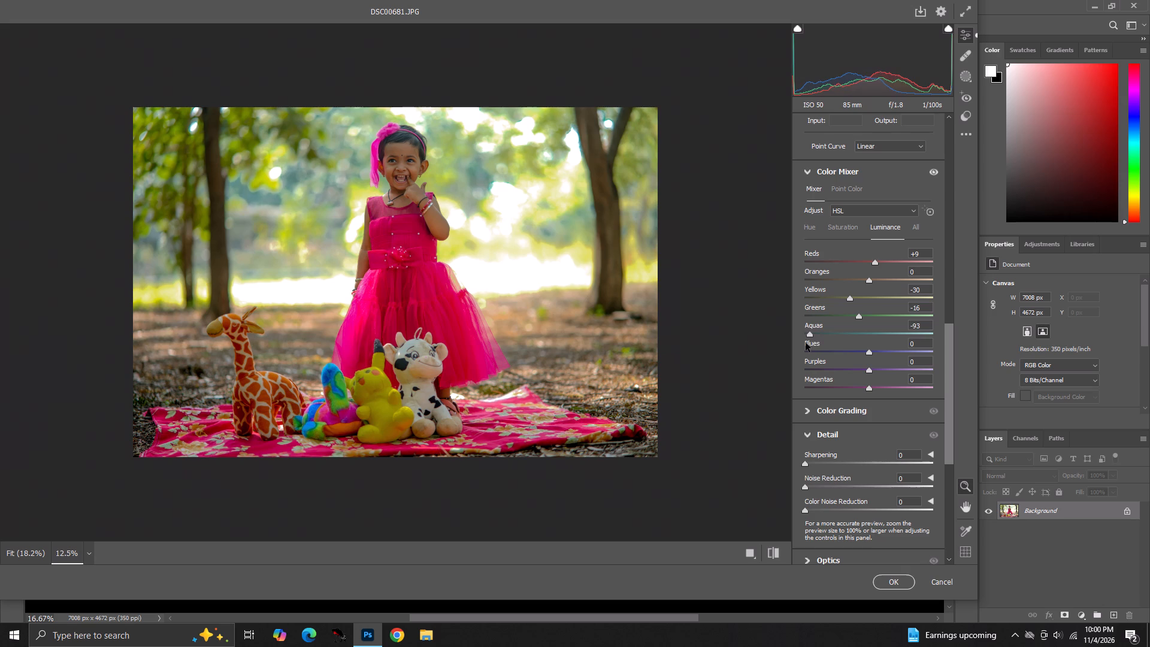
pyautogui.moveTo(806, 343); pyautogui.dragTo(803, 343)
pyautogui.moveTo(872, 350); pyautogui.dragTo(876, 355)
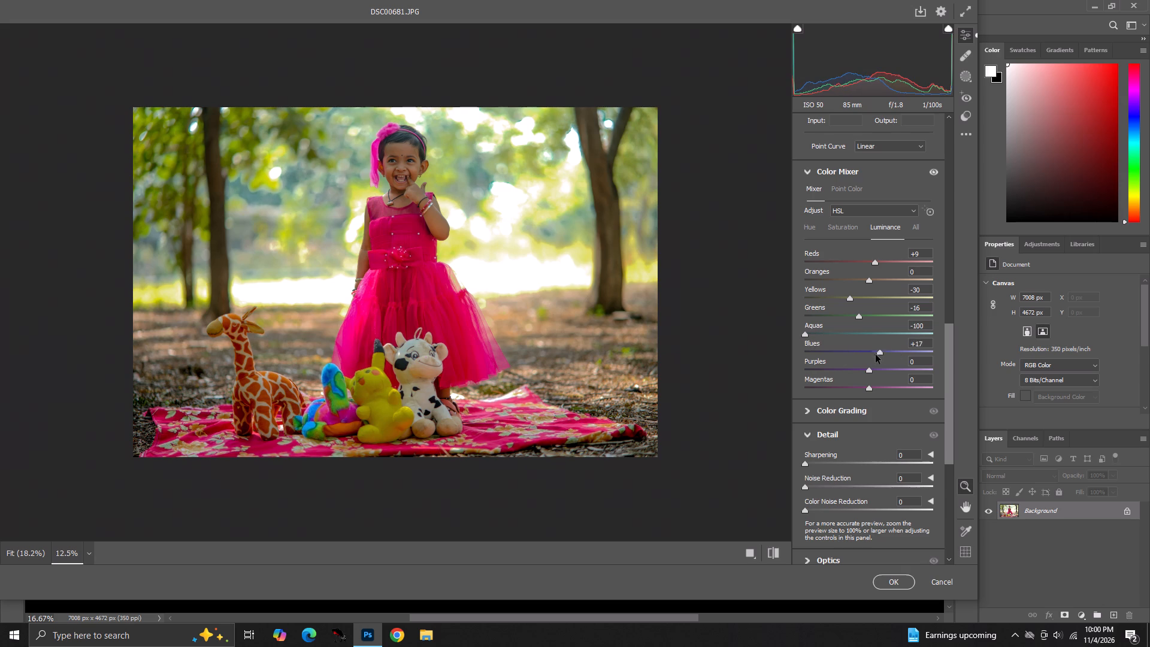
pyautogui.moveTo(876, 355); pyautogui.dragTo(865, 358)
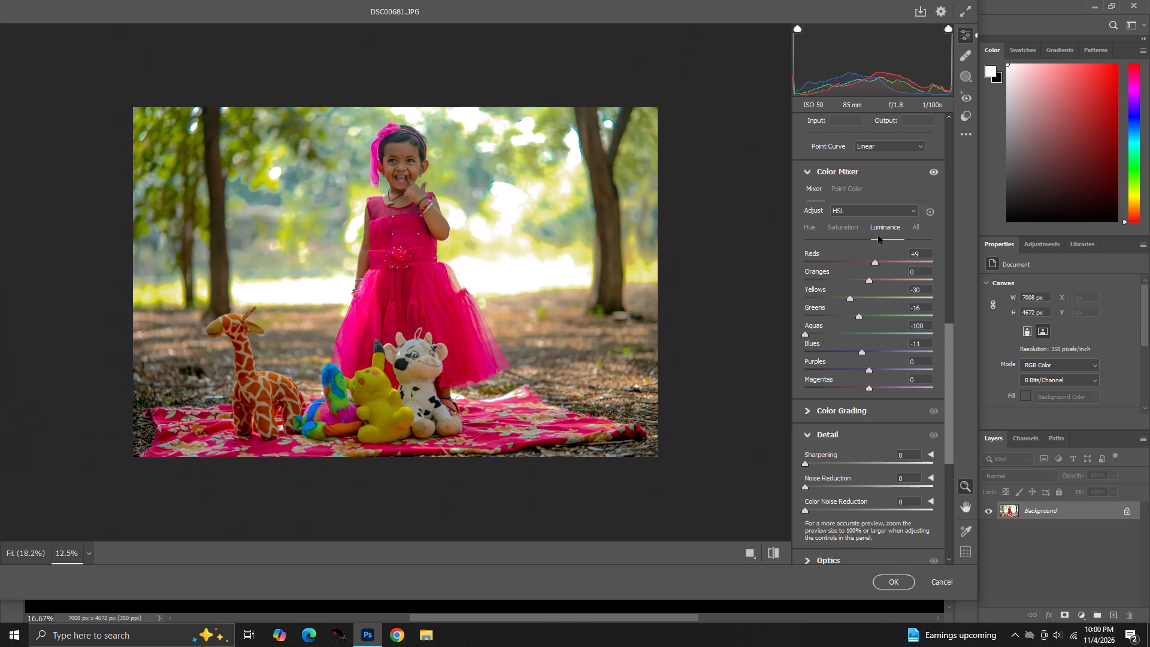
# Set the Color Mixer saturation to Yellows -27, Greens +19, Purples -33 and Magentas +11, adjust the Blues slightly, and apply the Camera Raw Filter.
pyautogui.click(843, 227)
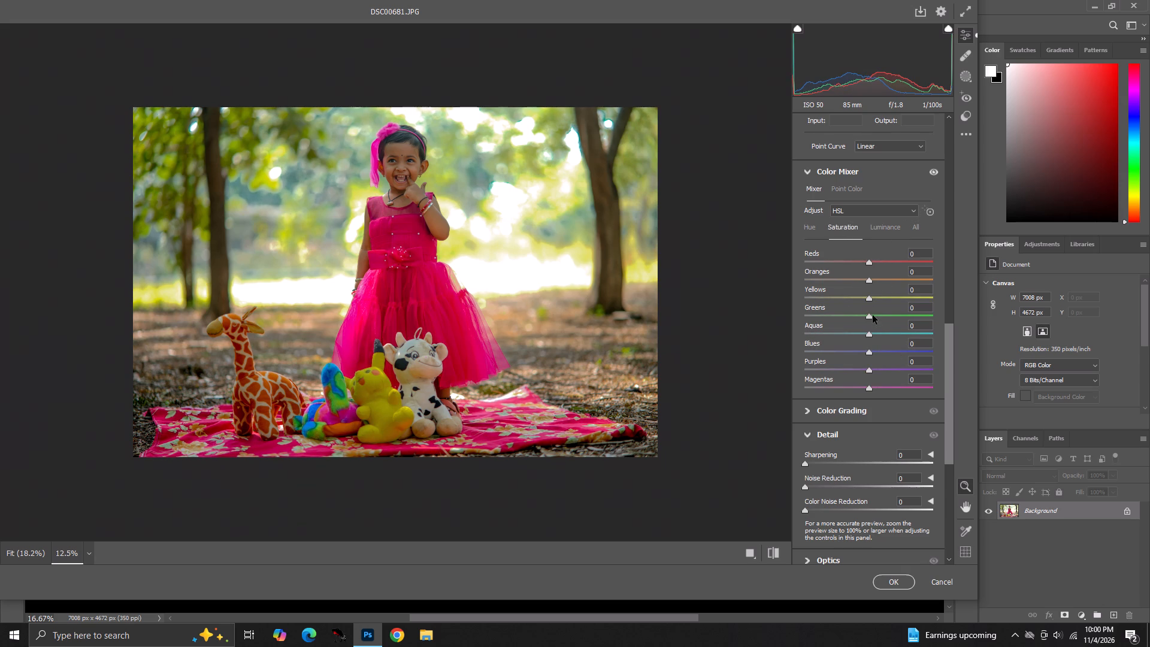
pyautogui.moveTo(873, 315); pyautogui.dragTo(796, 318)
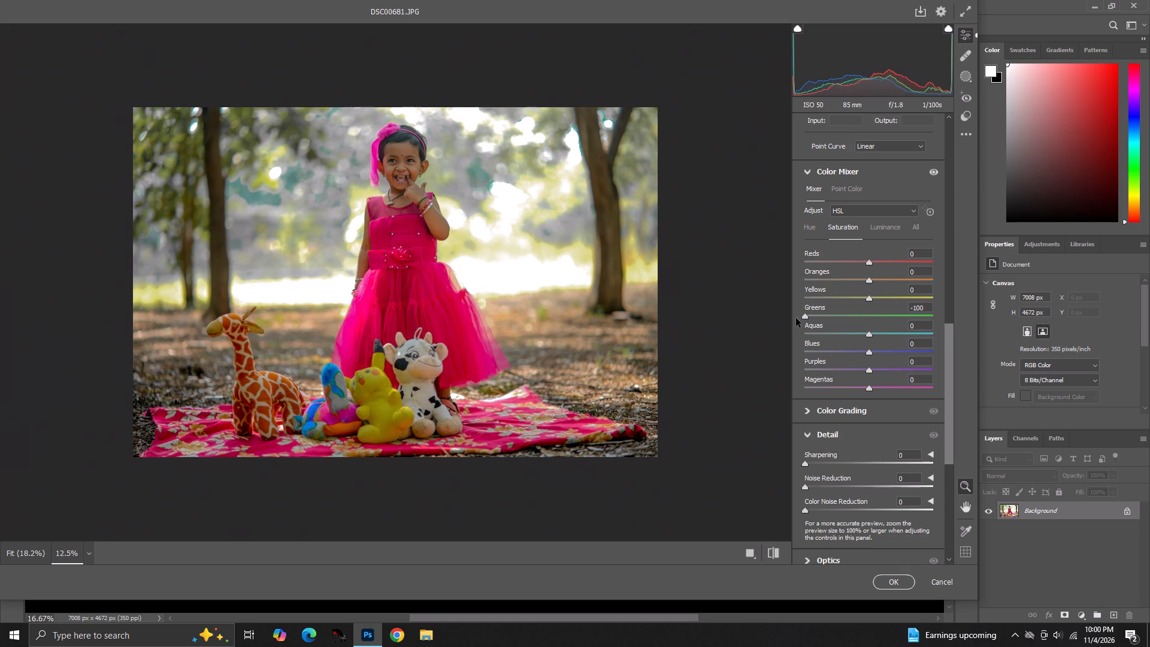
pyautogui.moveTo(796, 318); pyautogui.dragTo(880, 323)
pyautogui.moveTo(865, 295); pyautogui.dragTo(854, 298)
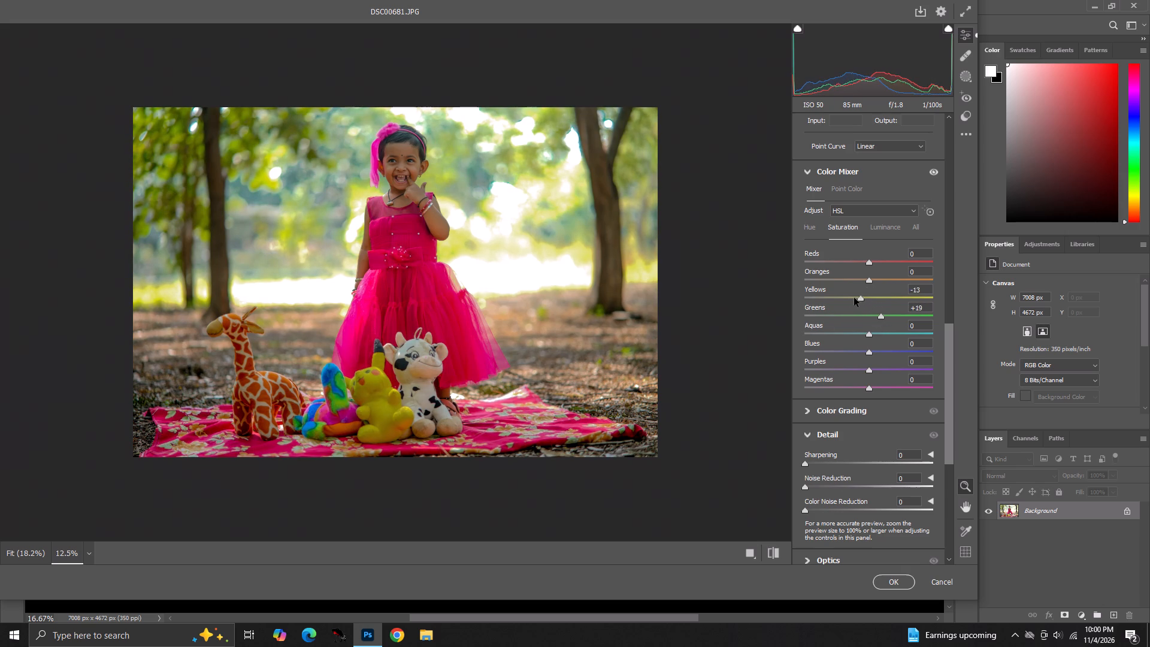
pyautogui.moveTo(854, 298); pyautogui.dragTo(851, 303)
pyautogui.moveTo(851, 303); pyautogui.dragTo(848, 304)
pyautogui.scroll(-1, 867, 323)
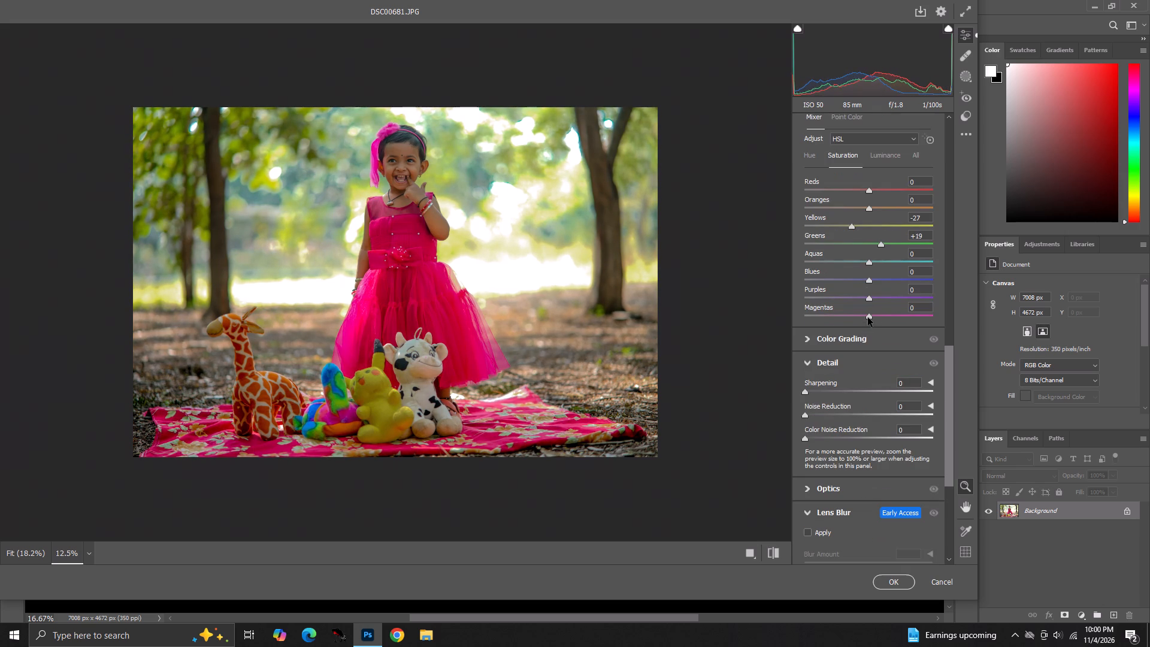
pyautogui.moveTo(868, 318); pyautogui.dragTo(875, 318)
pyautogui.moveTo(868, 300); pyautogui.dragTo(848, 302)
pyautogui.moveTo(872, 280); pyautogui.dragTo(884, 277)
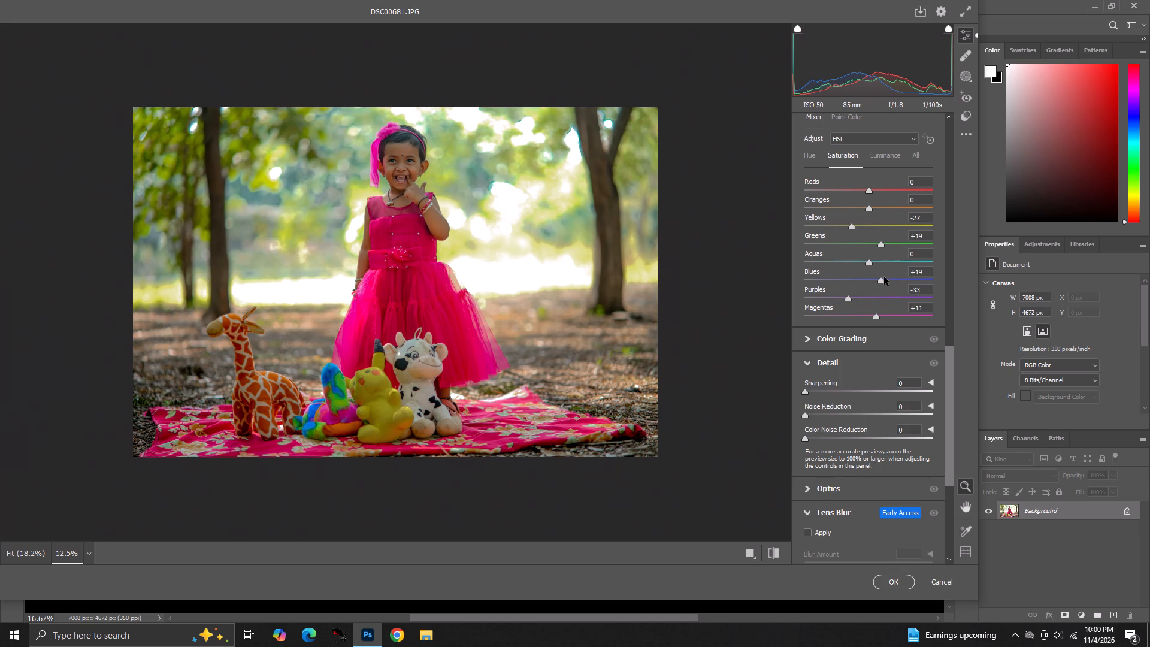
pyautogui.moveTo(884, 277); pyautogui.dragTo(865, 282)
pyautogui.click(900, 582)
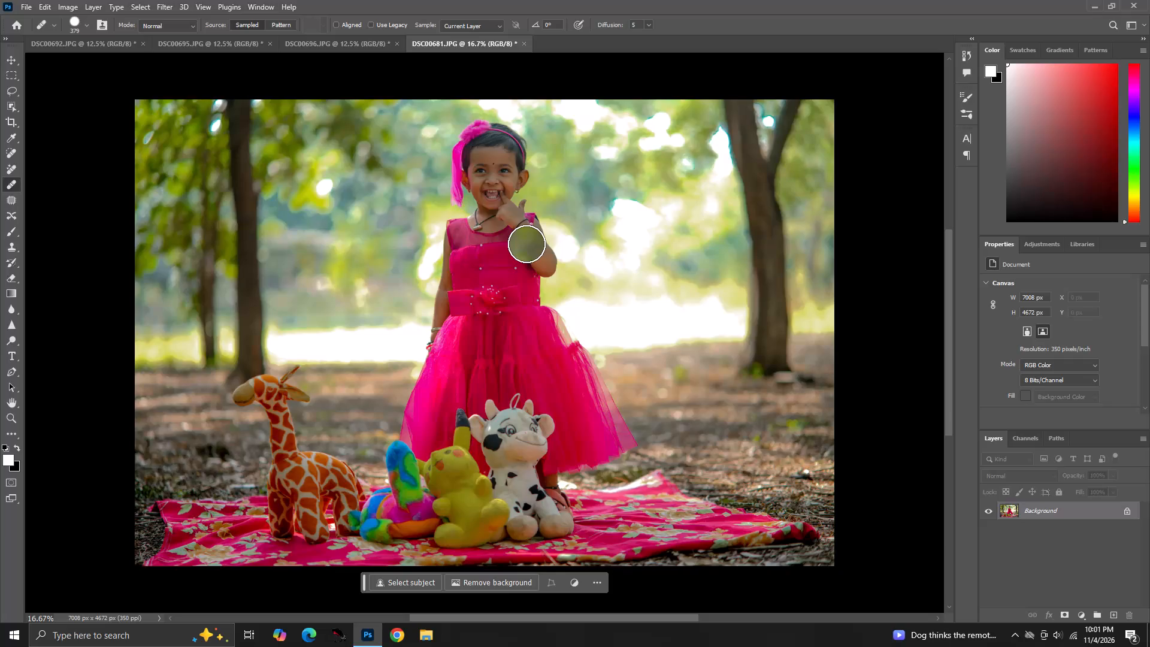
# Dab the Healing Brush twice on the bright background beside the girl's dress.
pyautogui.click(640, 329)
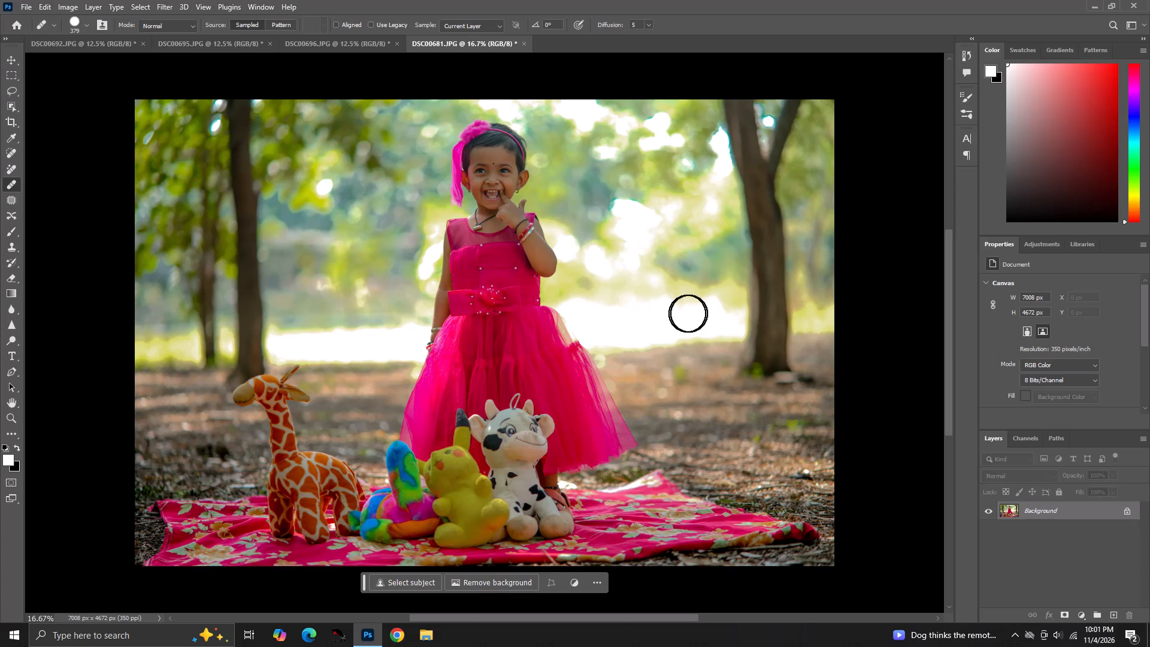
pyautogui.click(658, 306)
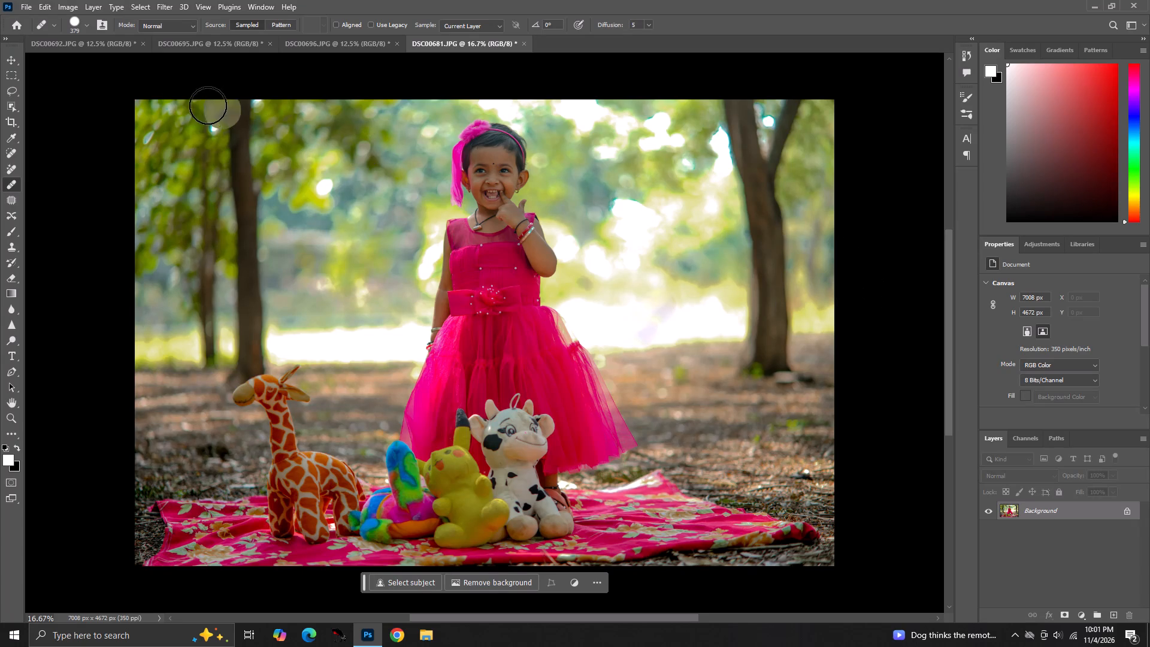
# Switch to the Move tool and examine the girl's face and dress up close, and the graded photo as a whole.
pyautogui.click(9, 59)
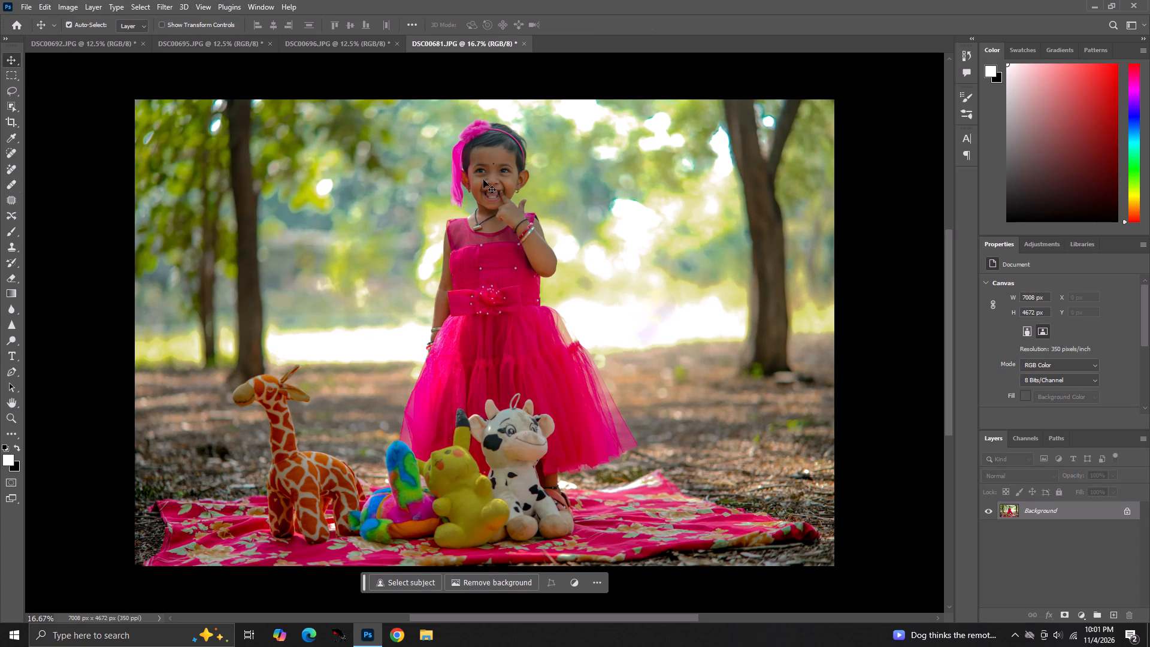
pyautogui.hotkey('ctrl', '=')
pyautogui.hotkey('ctrl', '=')
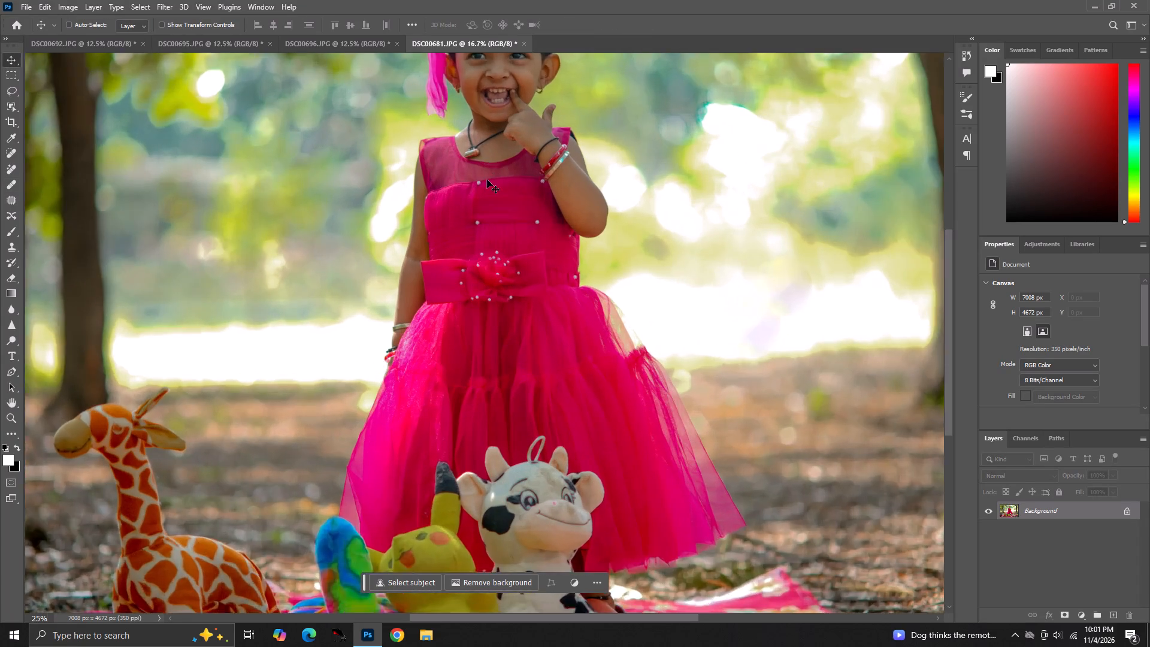
pyautogui.scroll(17, 487, 180)
pyautogui.hotkey('ctrl', '=')
pyautogui.keyDown('ctrl'); pyautogui.scroll(9, 487, 180); pyautogui.keyUp('ctrl')
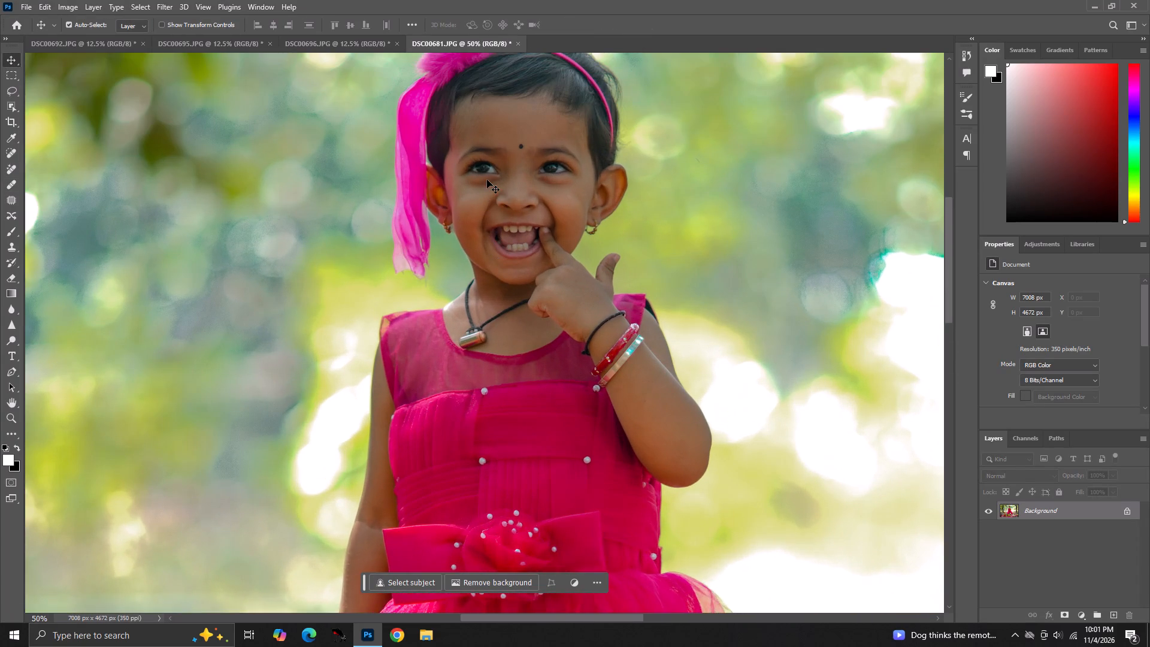
pyautogui.scroll(4, 487, 180)
pyautogui.hotkey('ctrl', '-')
pyautogui.hotkey('ctrl', '-')
pyautogui.hotkey('ctrl', '-')
pyautogui.scroll(-4, 491, 177)
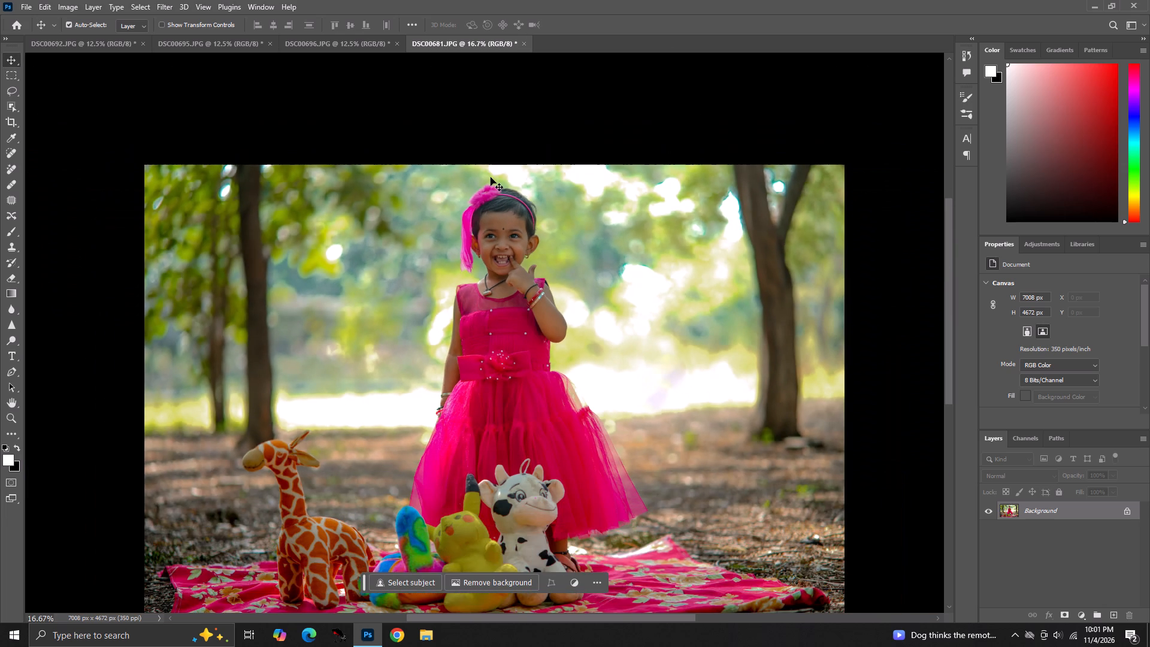
pyautogui.hotkey('ctrl', '-')
pyautogui.press('=')
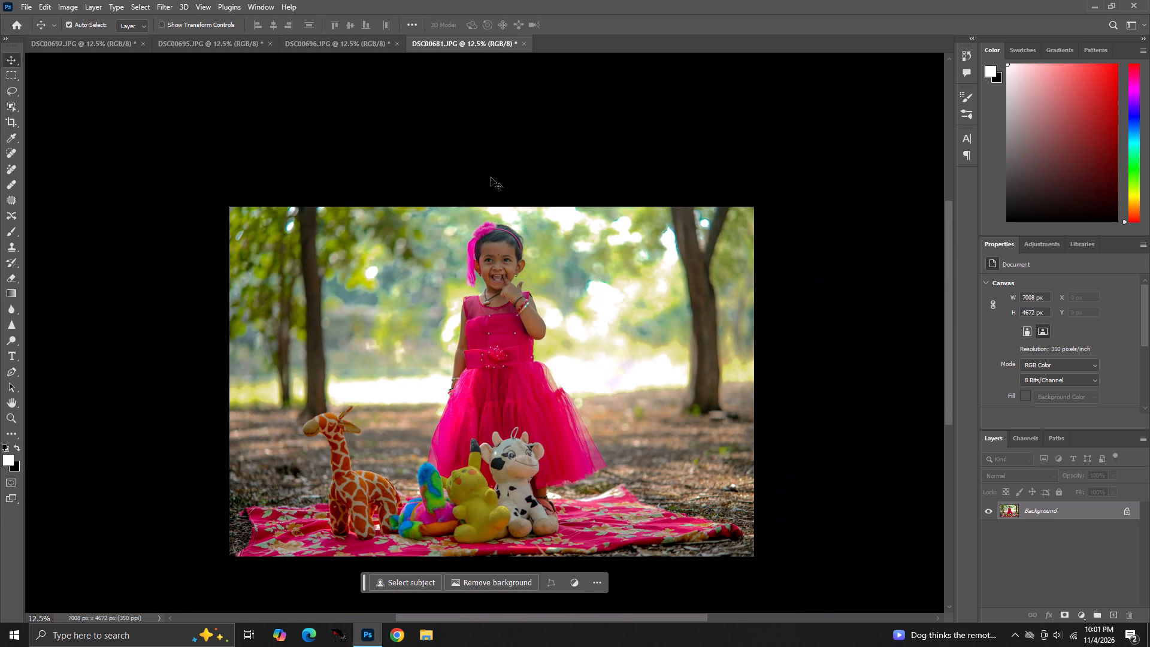
pyautogui.hotkey('ctrl', '=')
pyautogui.scroll(-2, 491, 177)
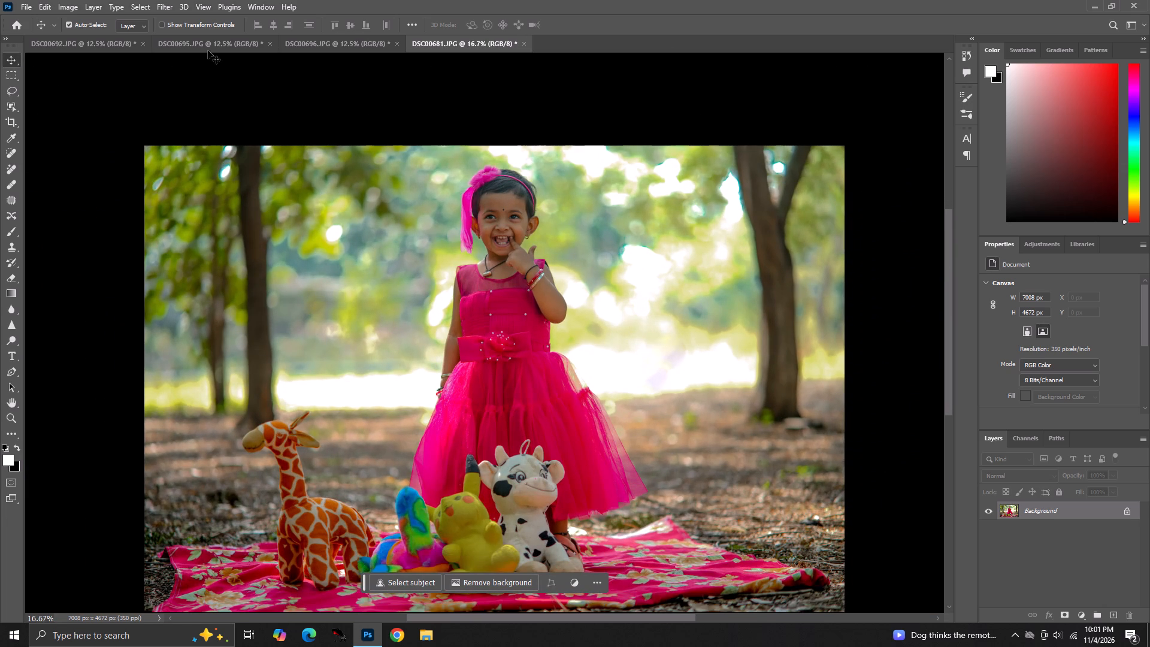
# Save the graded DSC00681.JPG as a JPEG named "more time" in the same photo folder.
pyautogui.click(23, 5)
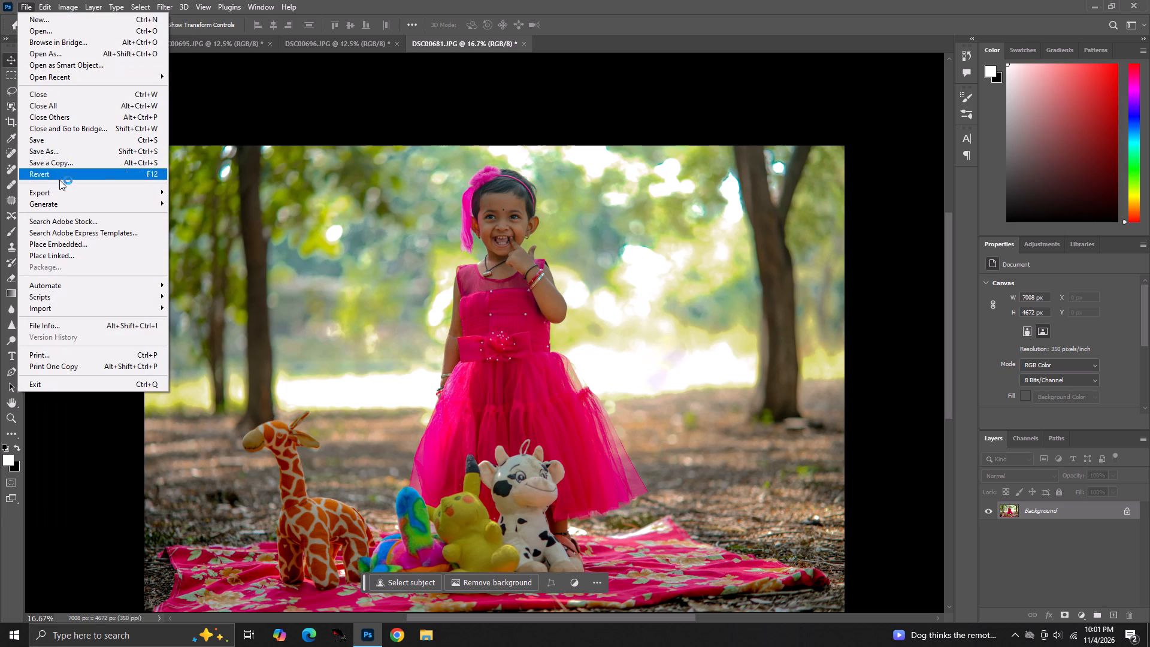
pyautogui.click(60, 149)
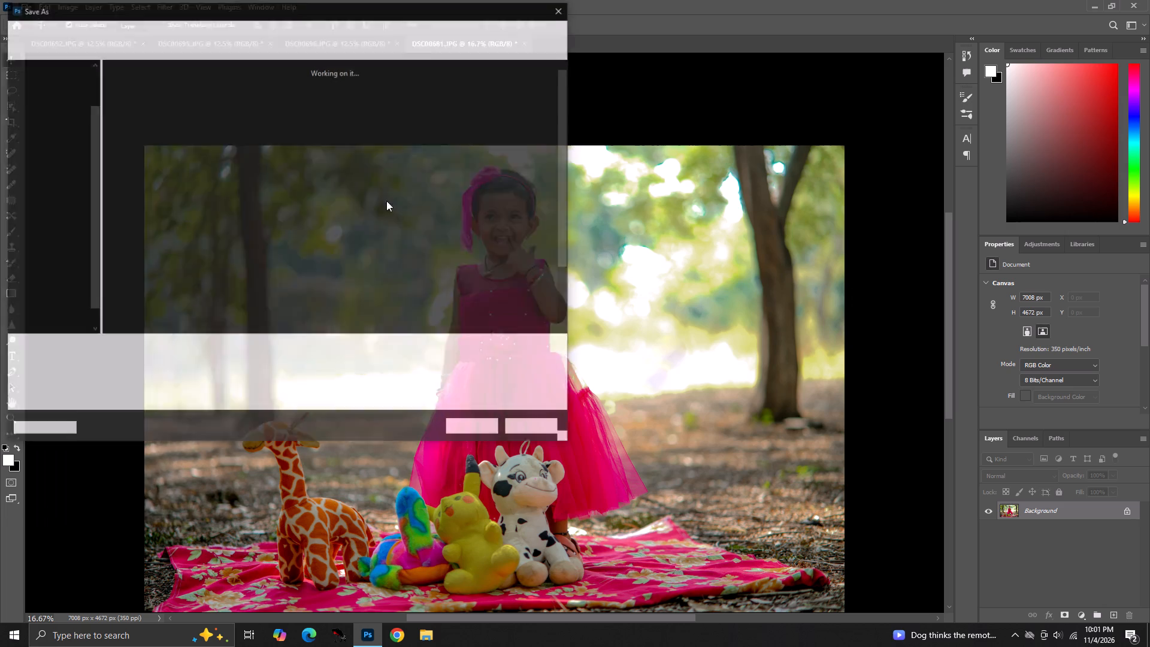
pyautogui.press('BackSpace')
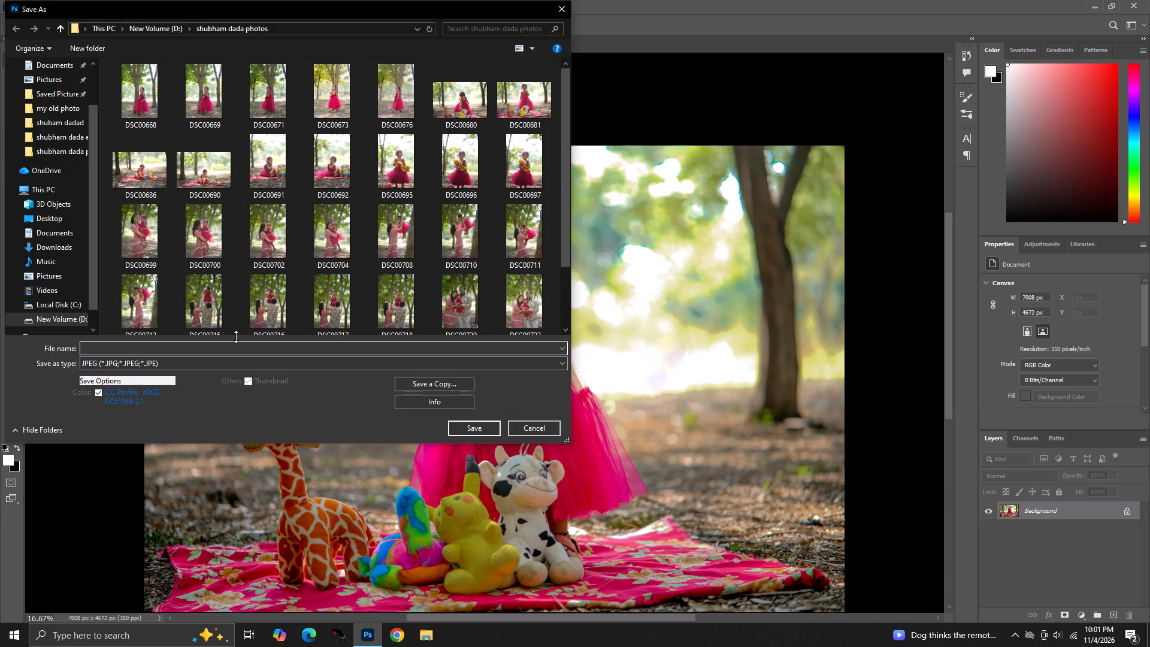
pyautogui.write('more time')
pyautogui.press('space')
pyautogui.press('Return')
pyautogui.press('Return')
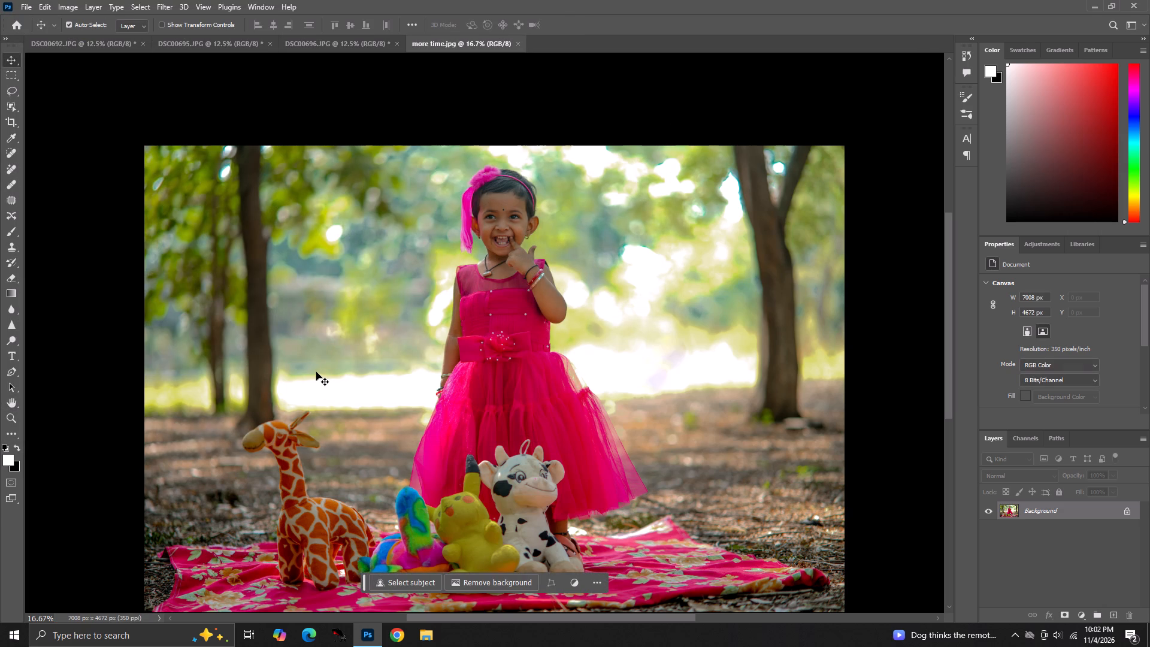
# Open the photo DSC00686 from the same photo folder as a new document.
pyautogui.click(16, 26)
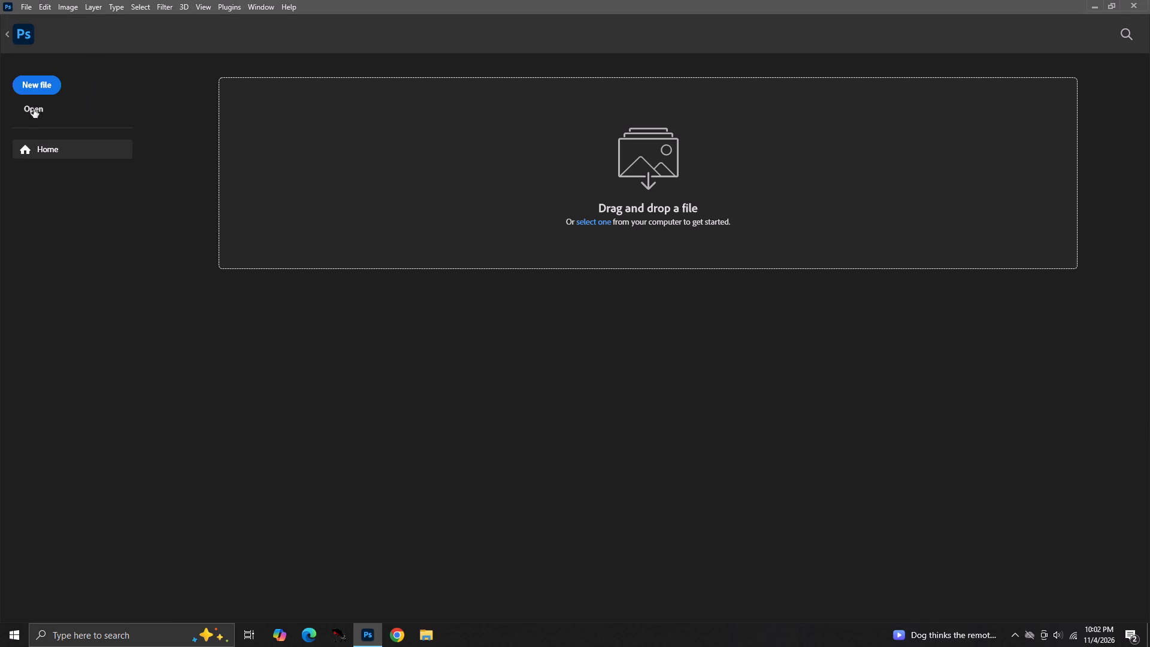
pyautogui.click(34, 109)
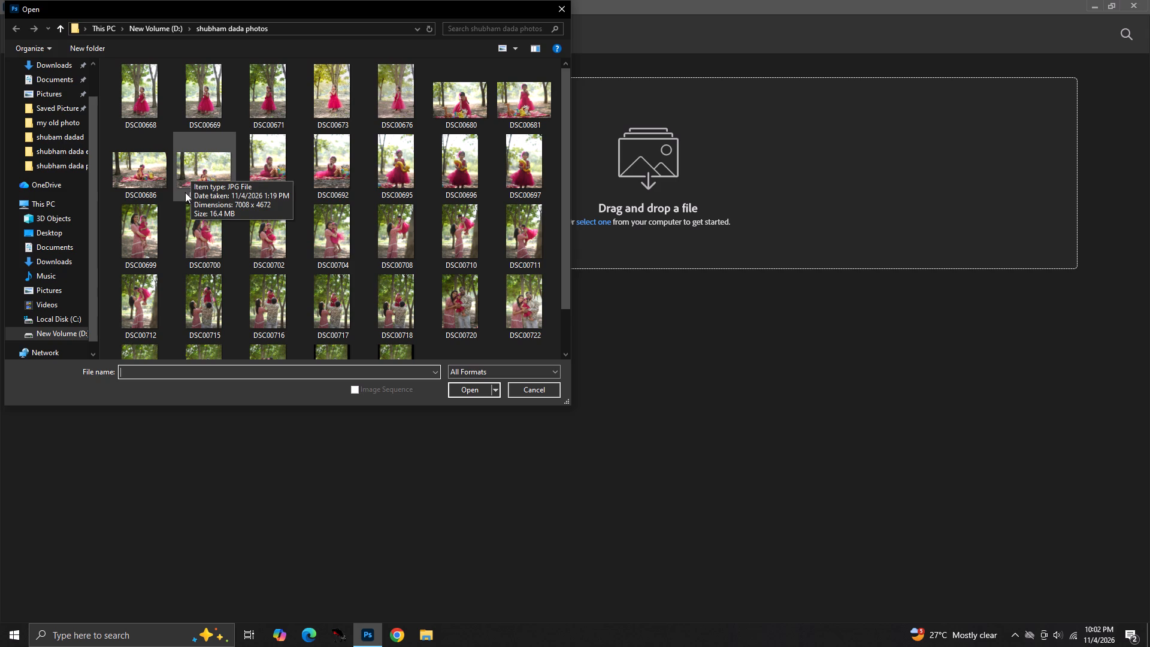
pyautogui.click(158, 170)
pyautogui.click(473, 386)
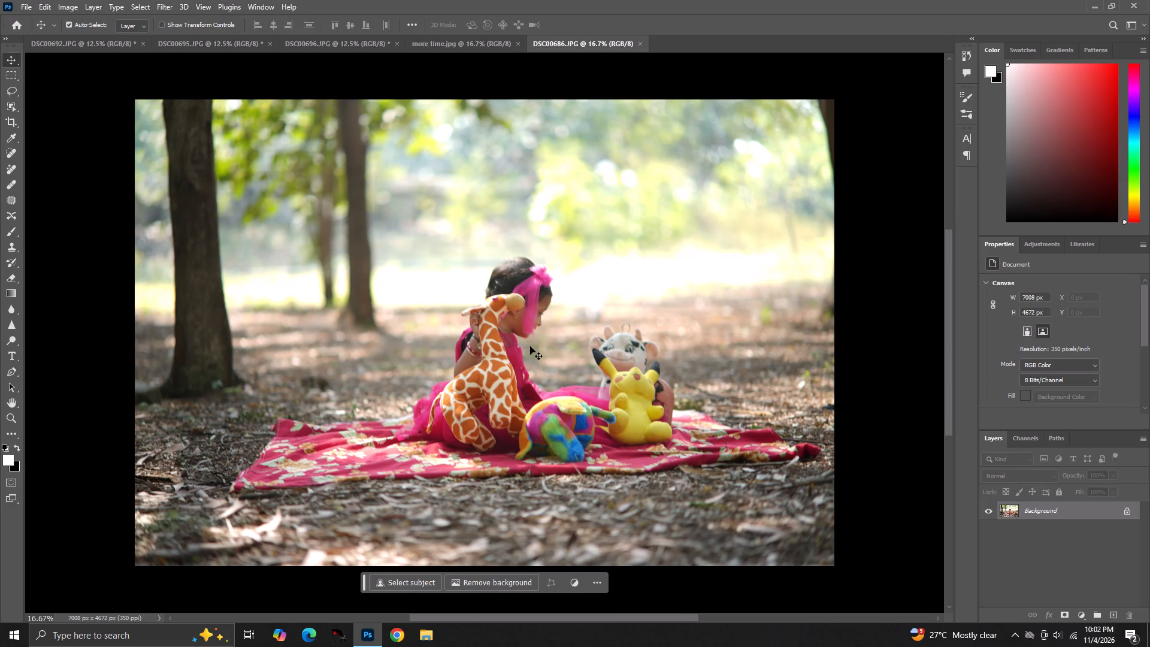
# Open the photo DSC00690 from the same photo folder as a new document.
pyautogui.click(14, 20)
pyautogui.click(32, 110)
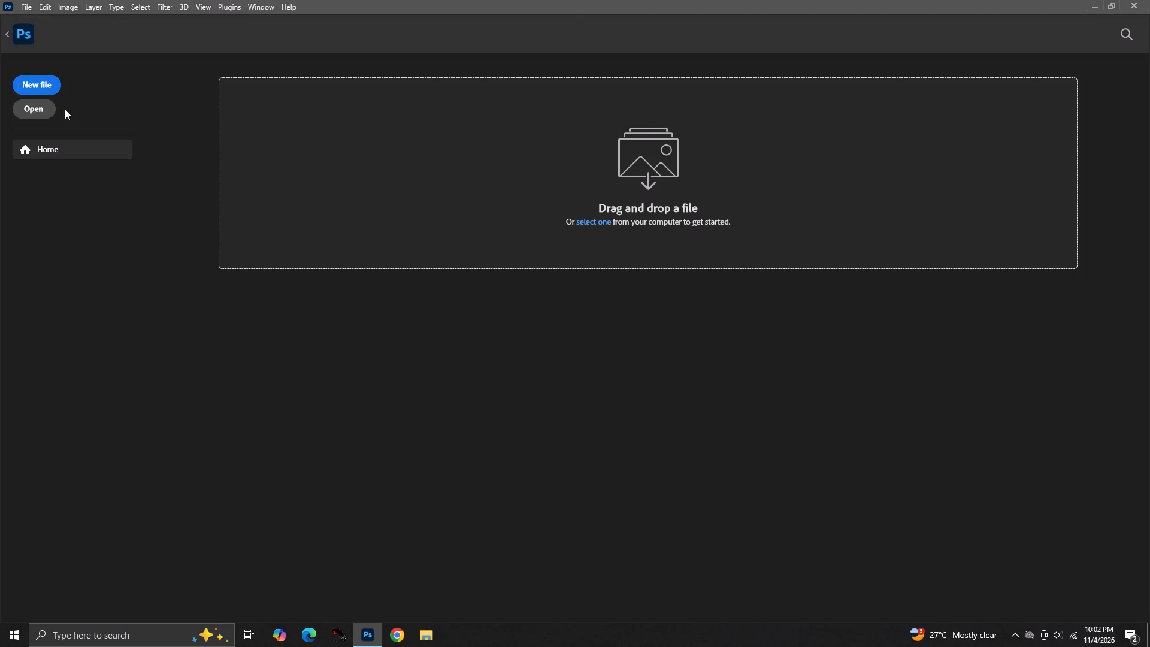
pyautogui.click(212, 163)
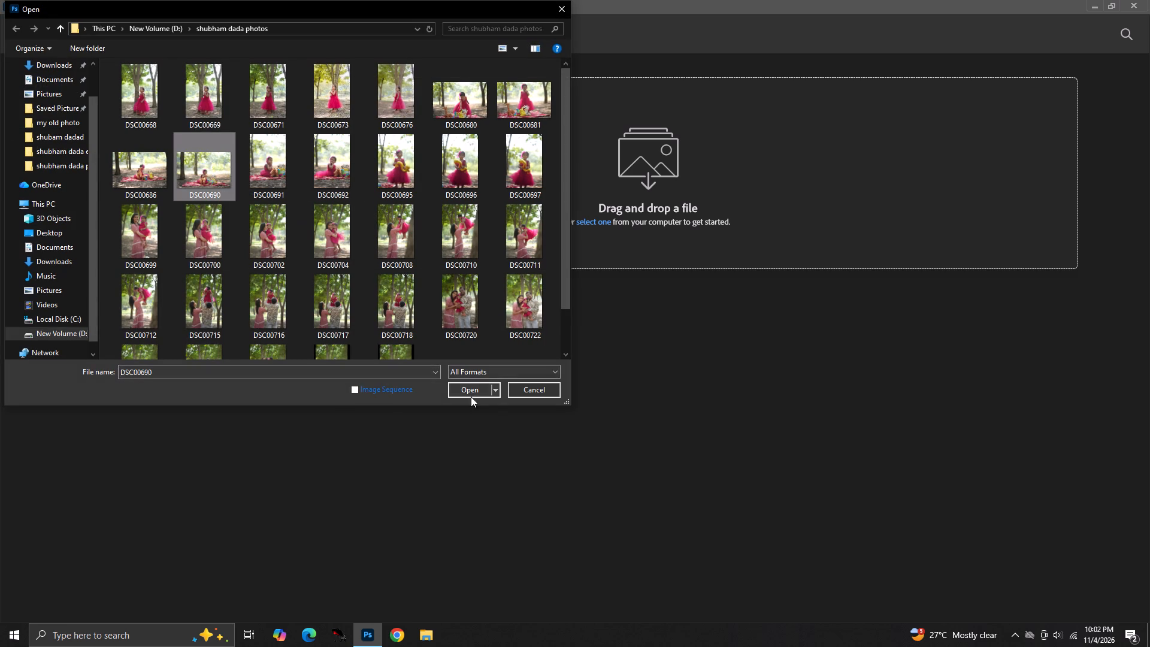
pyautogui.click(470, 392)
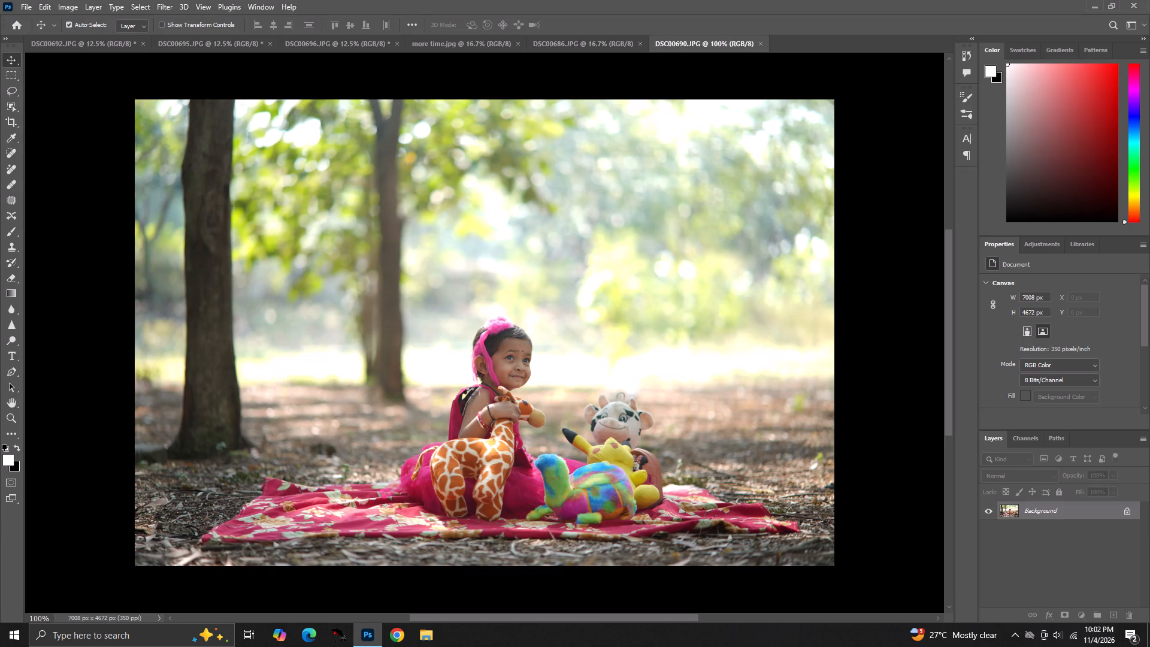
# Start the Camera Raw Filter on DSC00690 and set Exposure to -0.85 and Contrast to -23.
pyautogui.click(159, 2)
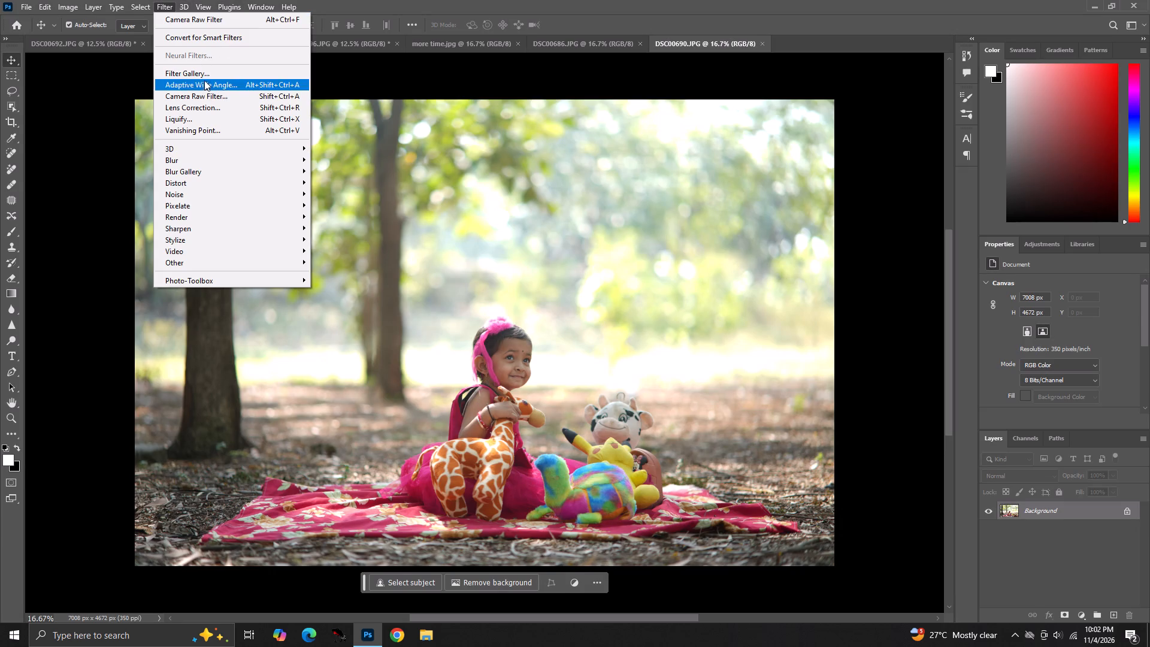
pyautogui.click(204, 92)
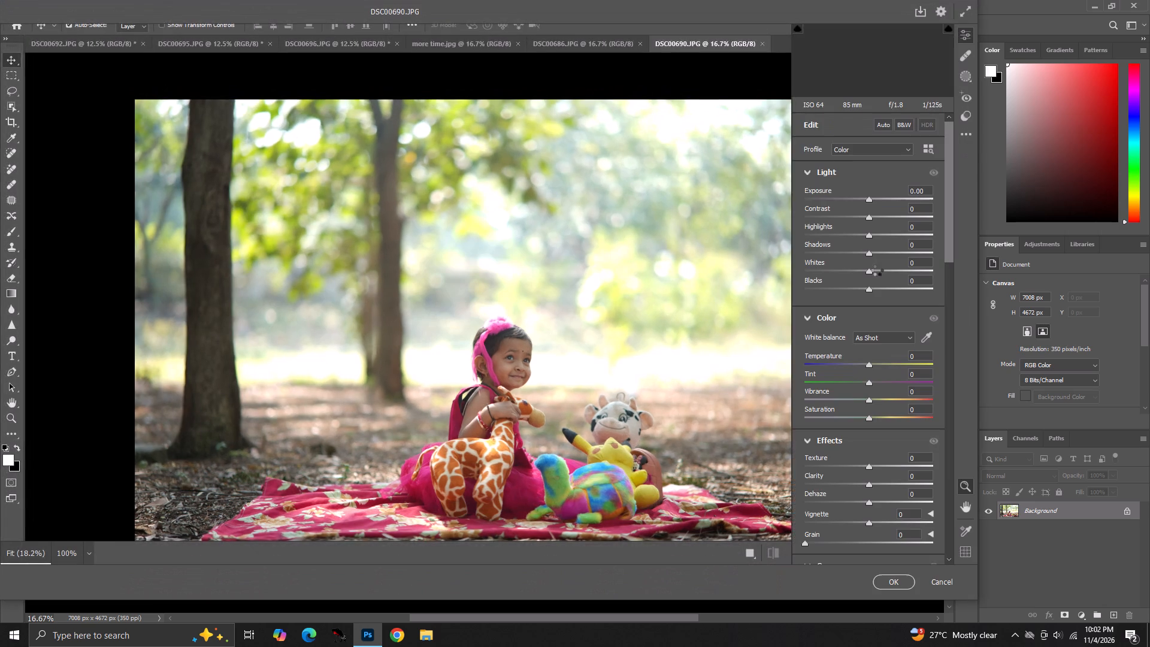
pyautogui.click(862, 199)
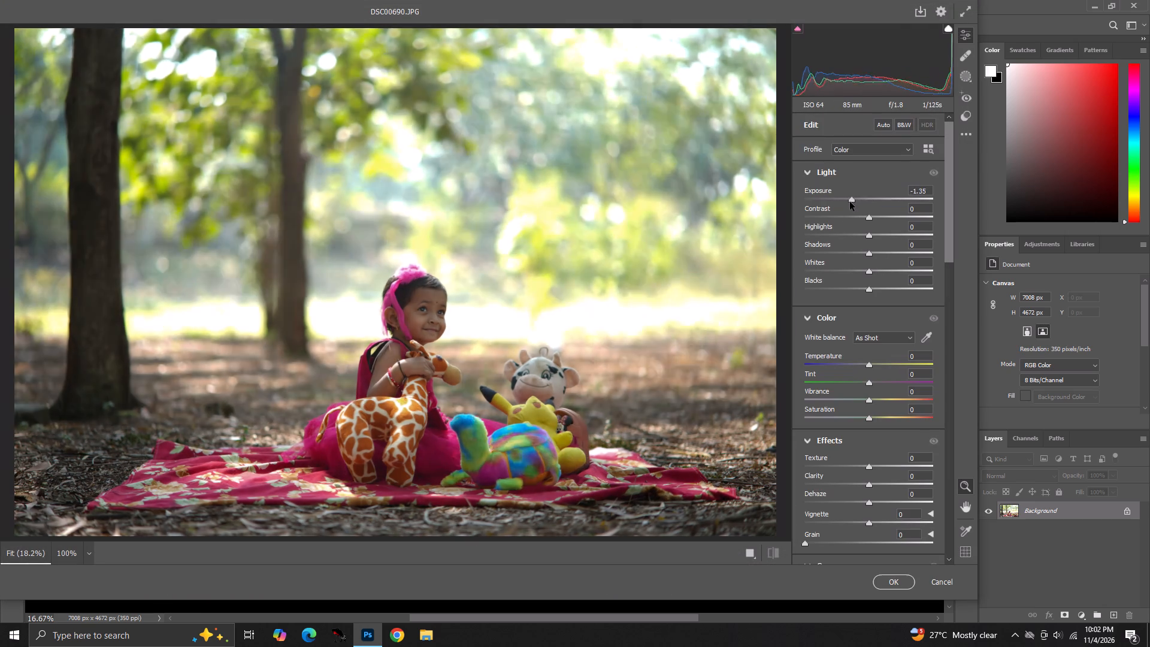
pyautogui.moveTo(868, 216); pyautogui.dragTo(817, 223)
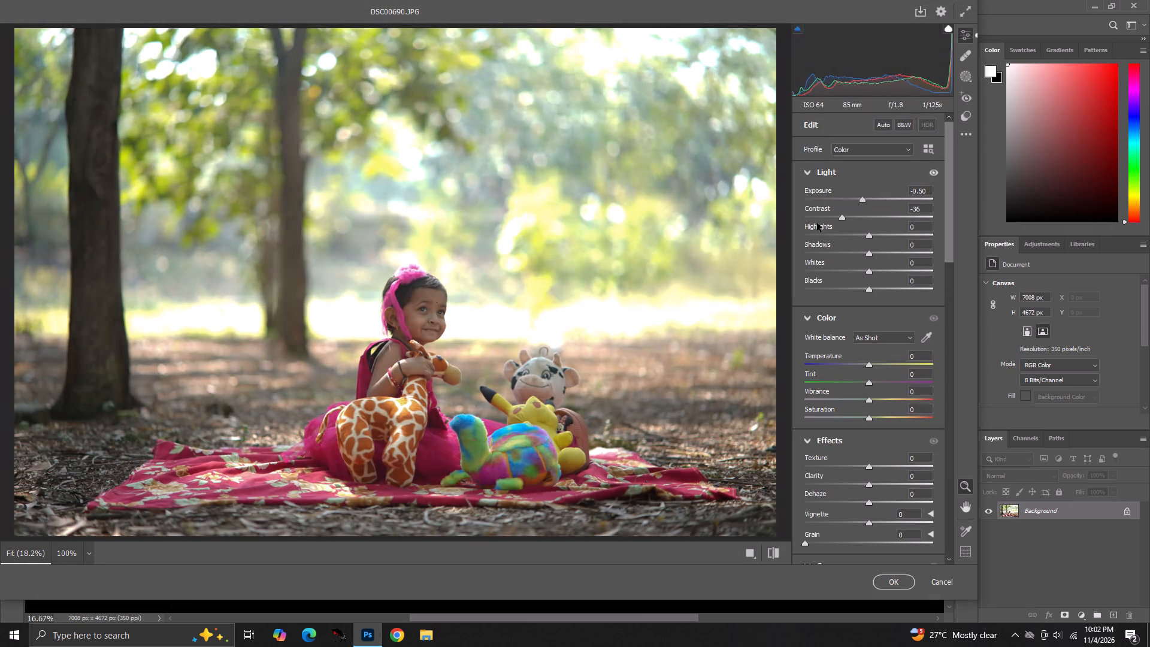
pyautogui.moveTo(817, 223); pyautogui.dragTo(910, 220)
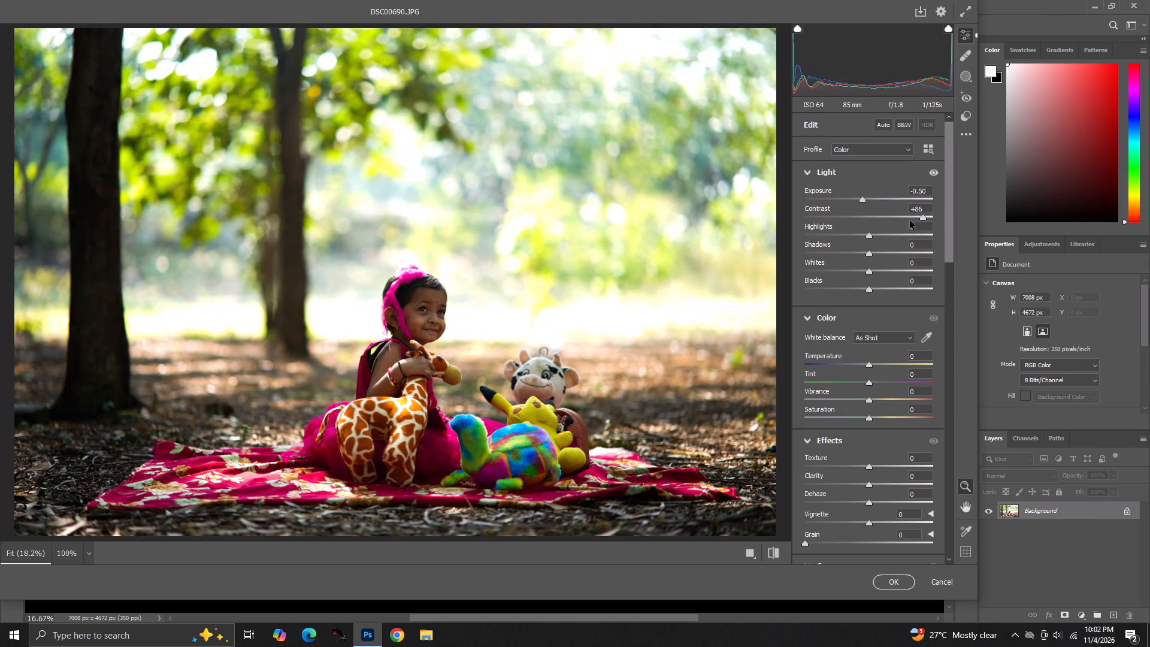
pyautogui.moveTo(910, 220); pyautogui.dragTo(854, 227)
pyautogui.moveTo(864, 201); pyautogui.dragTo(752, 214)
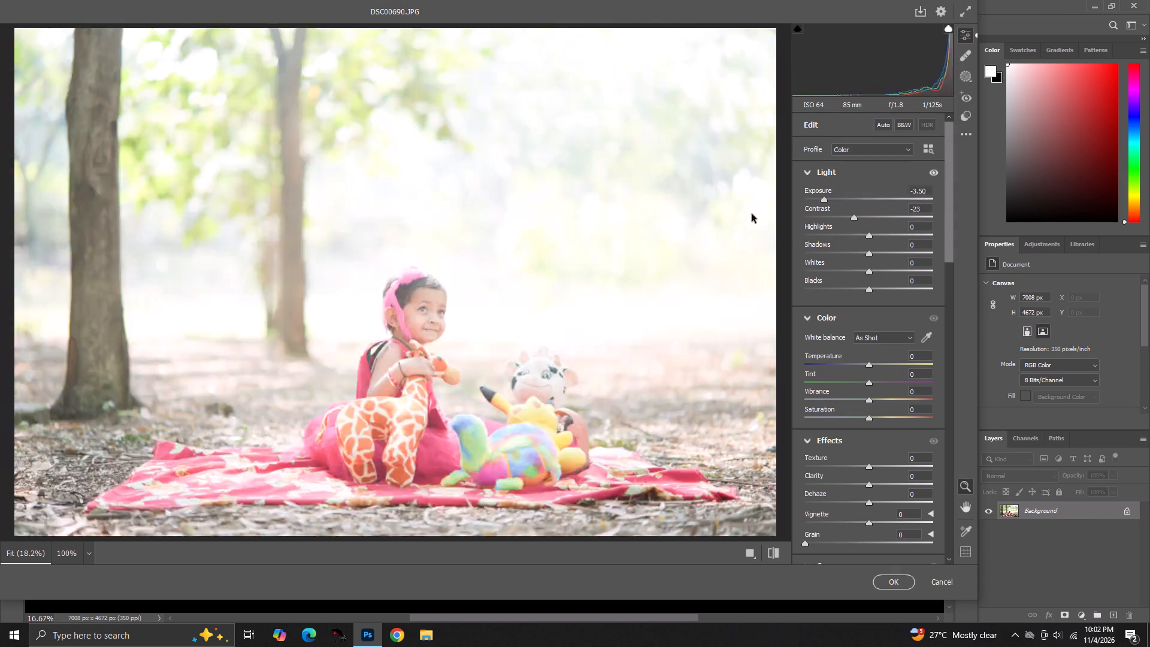
pyautogui.moveTo(752, 214); pyautogui.dragTo(860, 208)
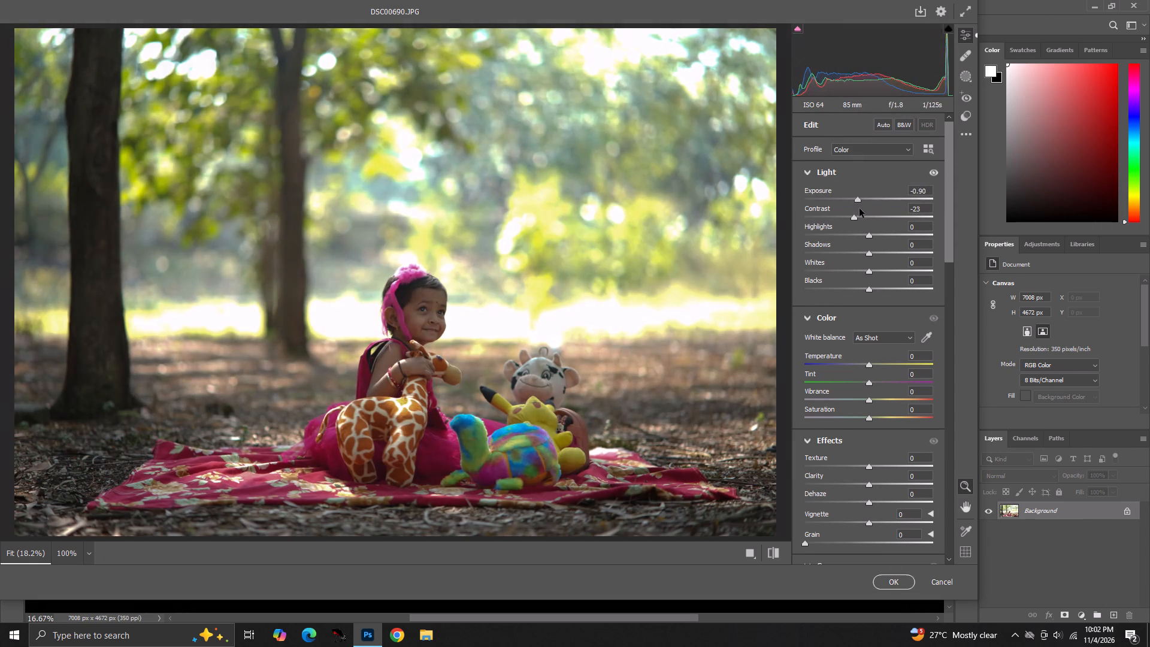
pyautogui.moveTo(860, 208); pyautogui.dragTo(860, 208)
# Set the Light values Highlights to -100, Shadows to +15, Whites to -95 and Blacks to +60.
pyautogui.moveTo(864, 231); pyautogui.dragTo(980, 220)
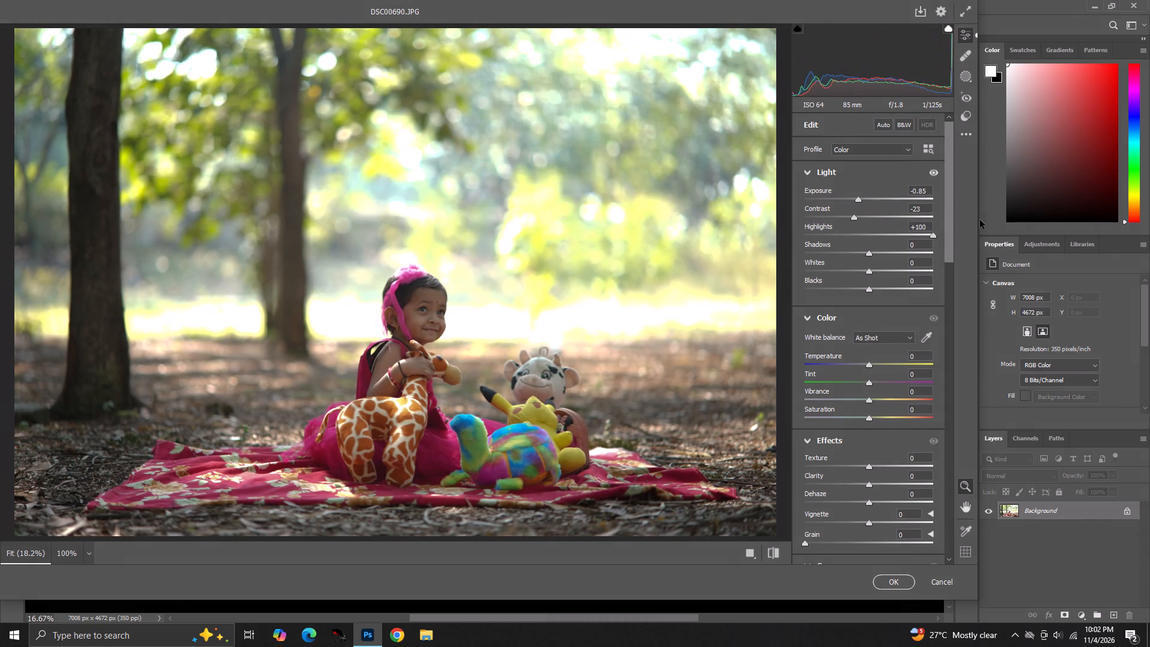
pyautogui.moveTo(980, 220); pyautogui.dragTo(759, 231)
pyautogui.moveTo(868, 251); pyautogui.dragTo(775, 249)
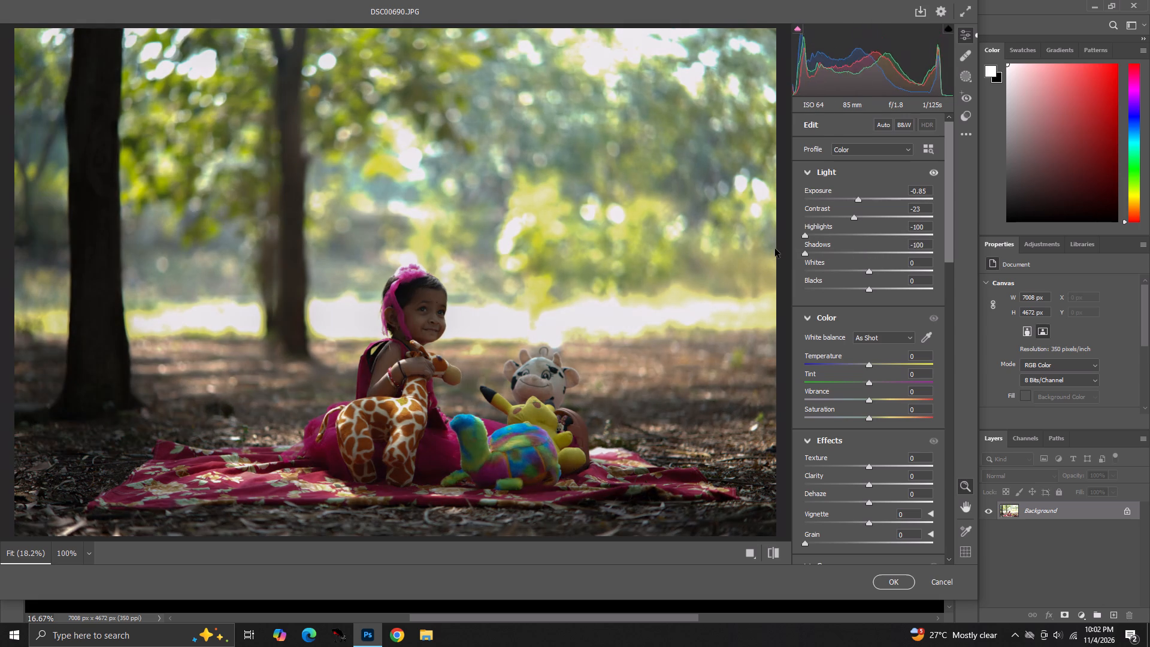
pyautogui.moveTo(775, 249); pyautogui.dragTo(877, 246)
pyautogui.moveTo(874, 264); pyautogui.dragTo(917, 267)
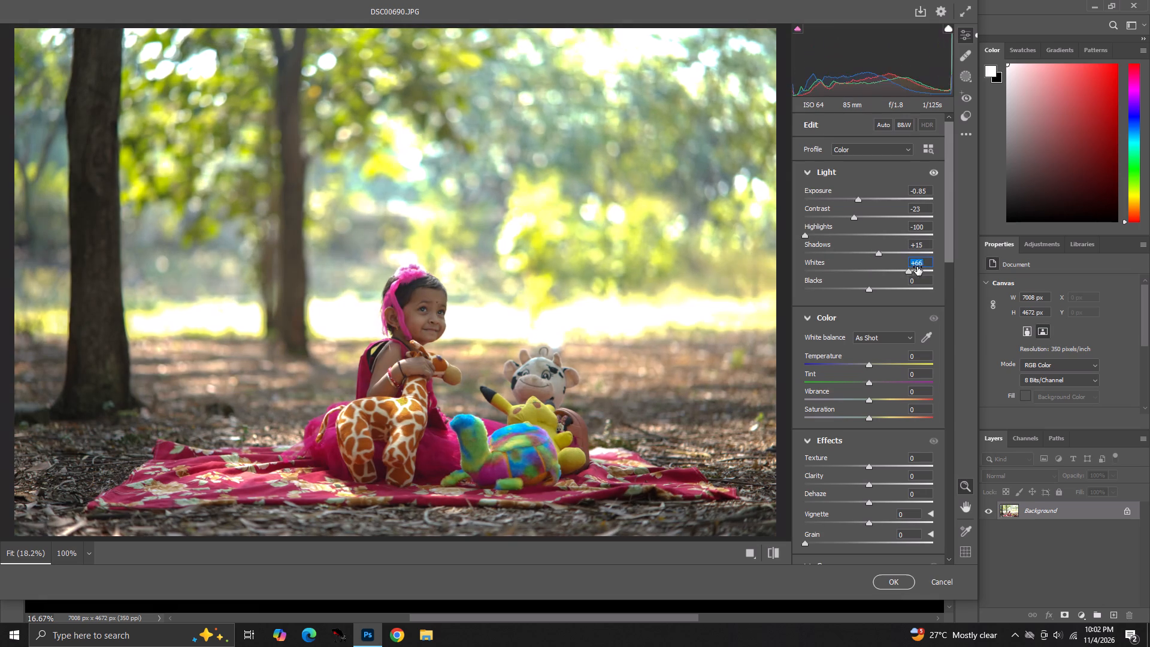
pyautogui.moveTo(917, 267); pyautogui.dragTo(819, 270)
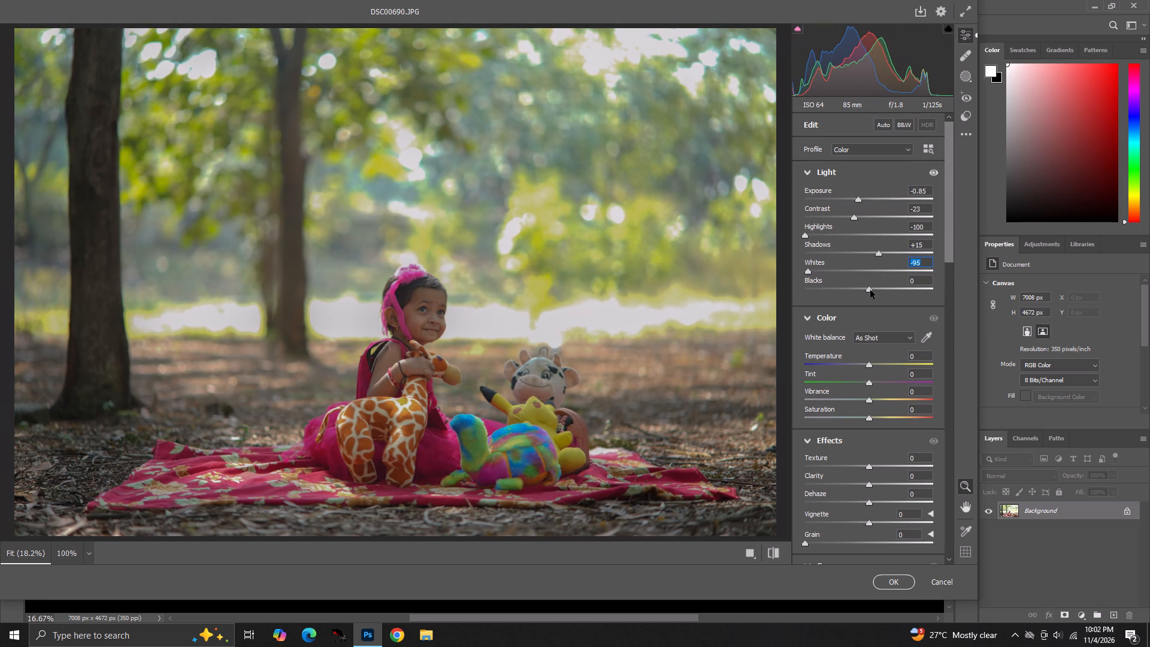
pyautogui.moveTo(870, 290); pyautogui.dragTo(909, 288)
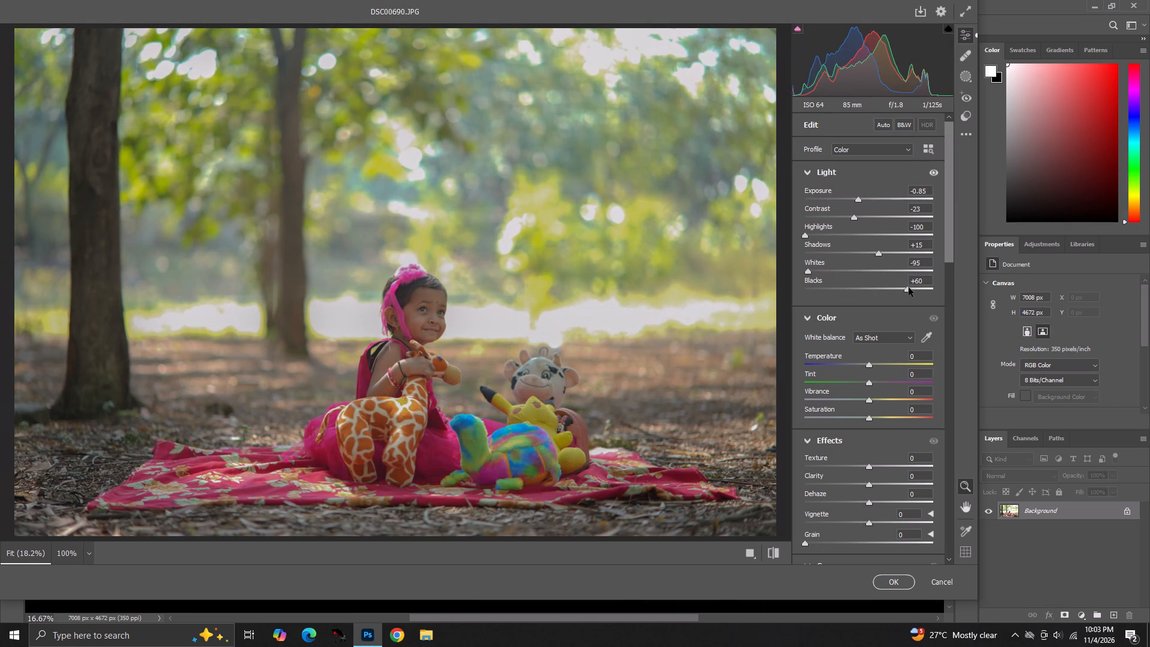
pyautogui.scroll(-4, 849, 321)
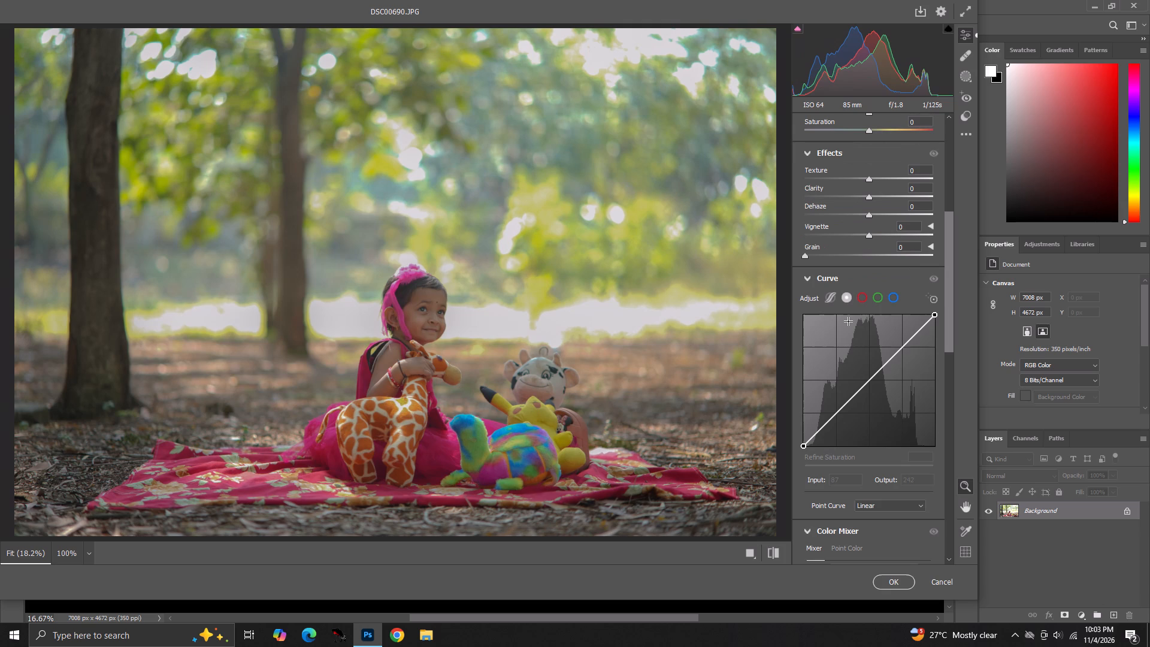
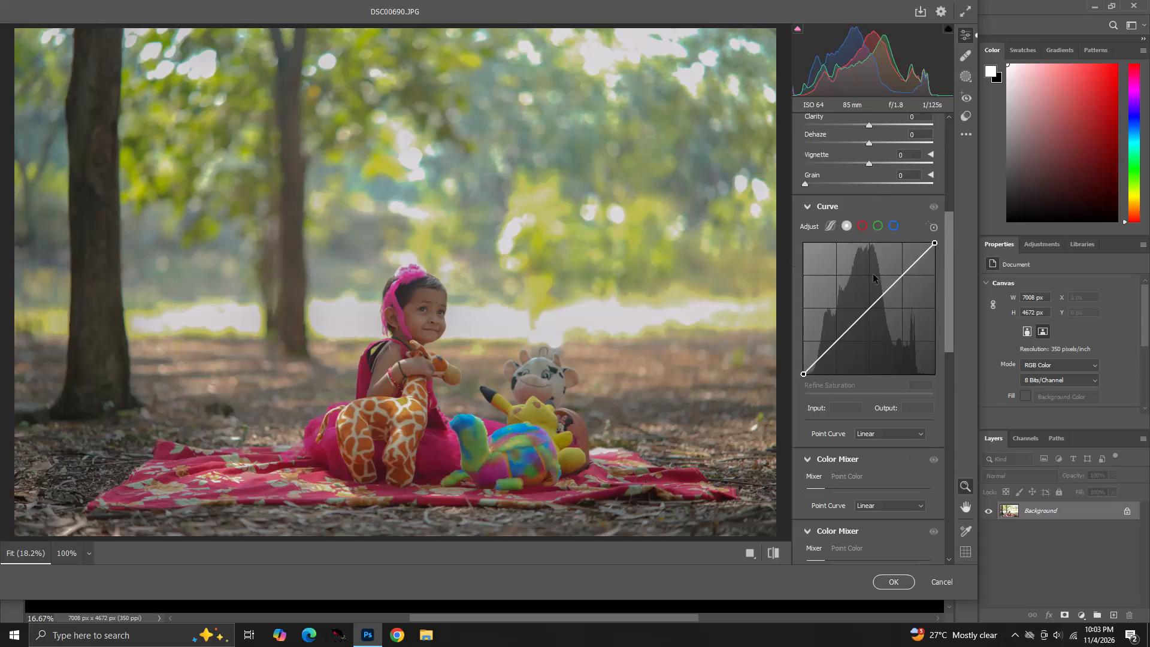
# In the Color Mixer, set Saturation of Reds to +8, Yellows to +49, Greens to +19 and Blues to -51.
pyautogui.scroll(-2, 873, 274)
pyautogui.click(875, 259)
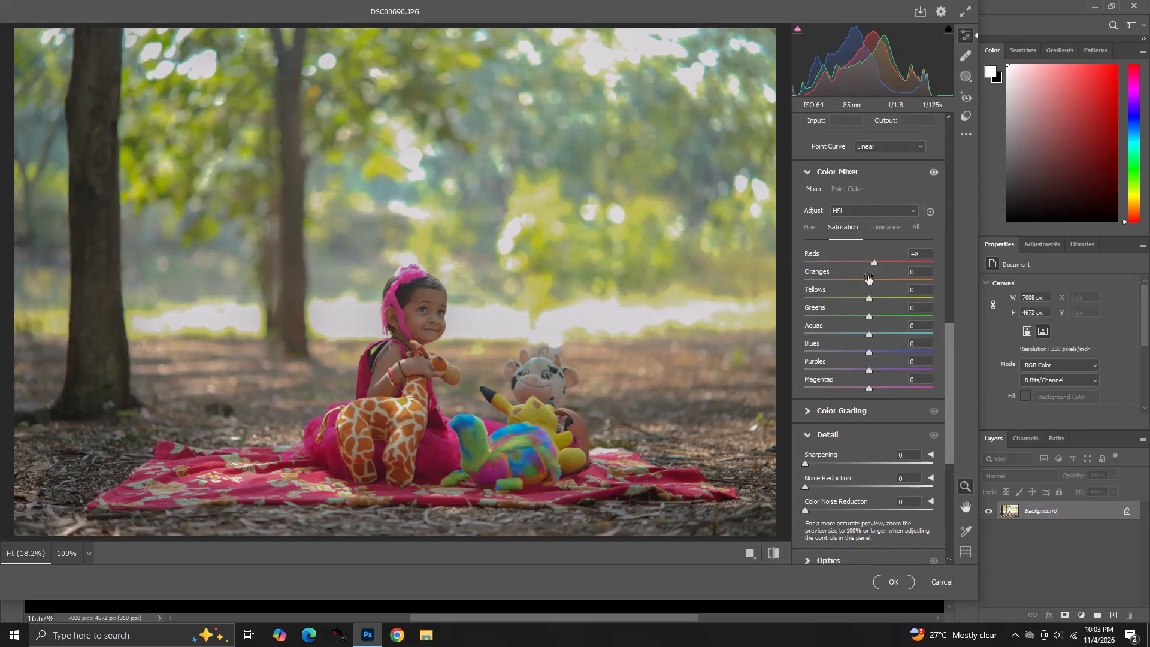
pyautogui.moveTo(871, 317); pyautogui.dragTo(883, 319)
pyautogui.moveTo(868, 297); pyautogui.dragTo(886, 296)
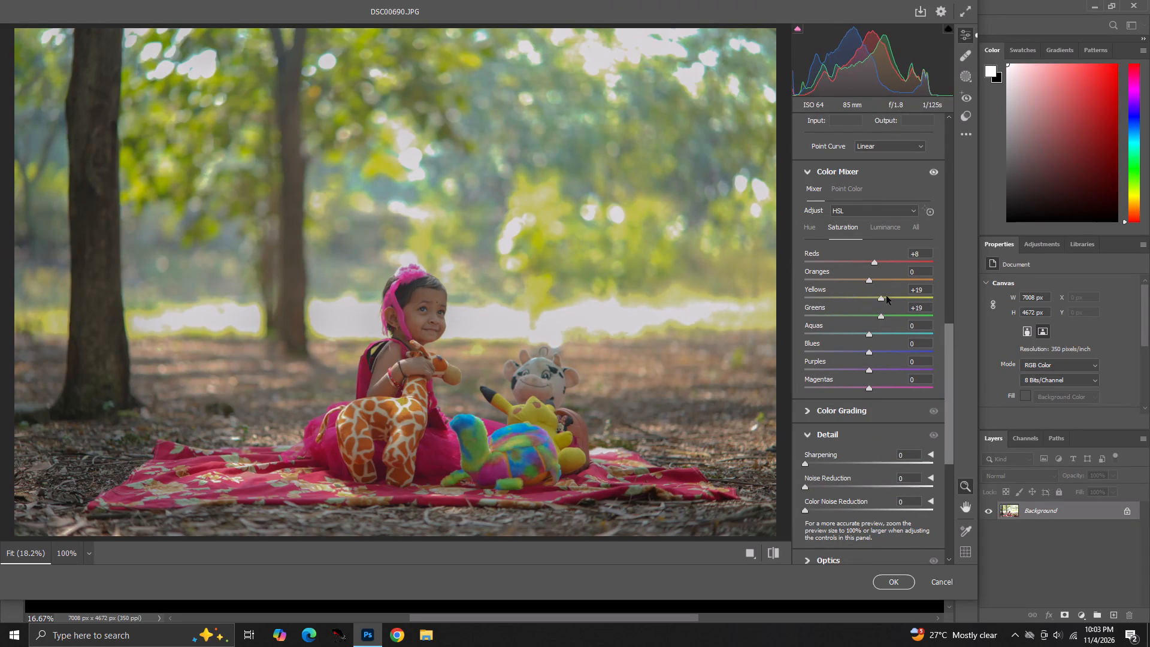
pyautogui.moveTo(886, 296); pyautogui.dragTo(899, 296)
pyautogui.moveTo(873, 353); pyautogui.dragTo(876, 351)
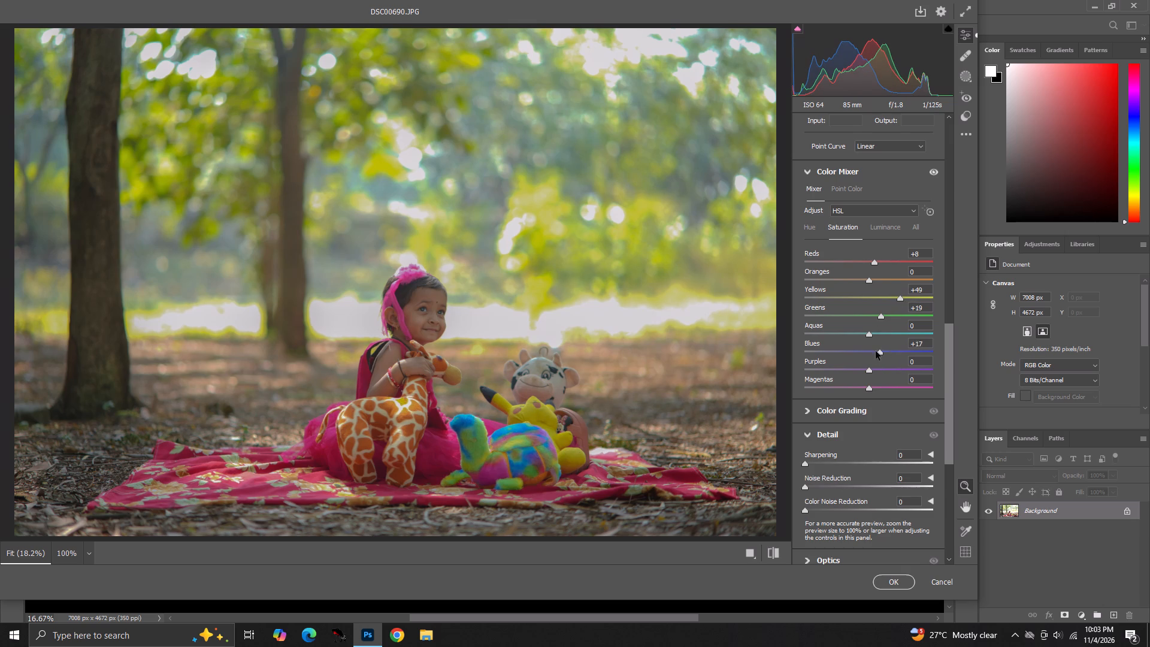
pyautogui.moveTo(876, 351); pyautogui.dragTo(836, 351)
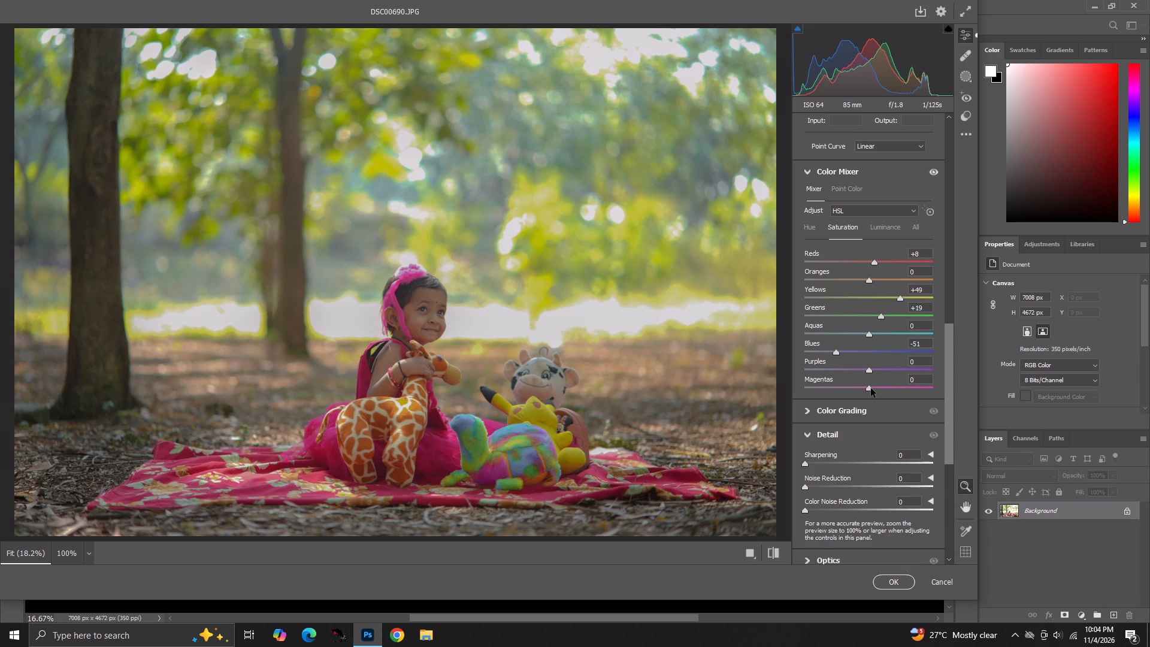
# Set the Color Mixer Luminance of Reds to +5, Greens to -7 and Aquas to +17.
pyautogui.scroll(-2, 882, 407)
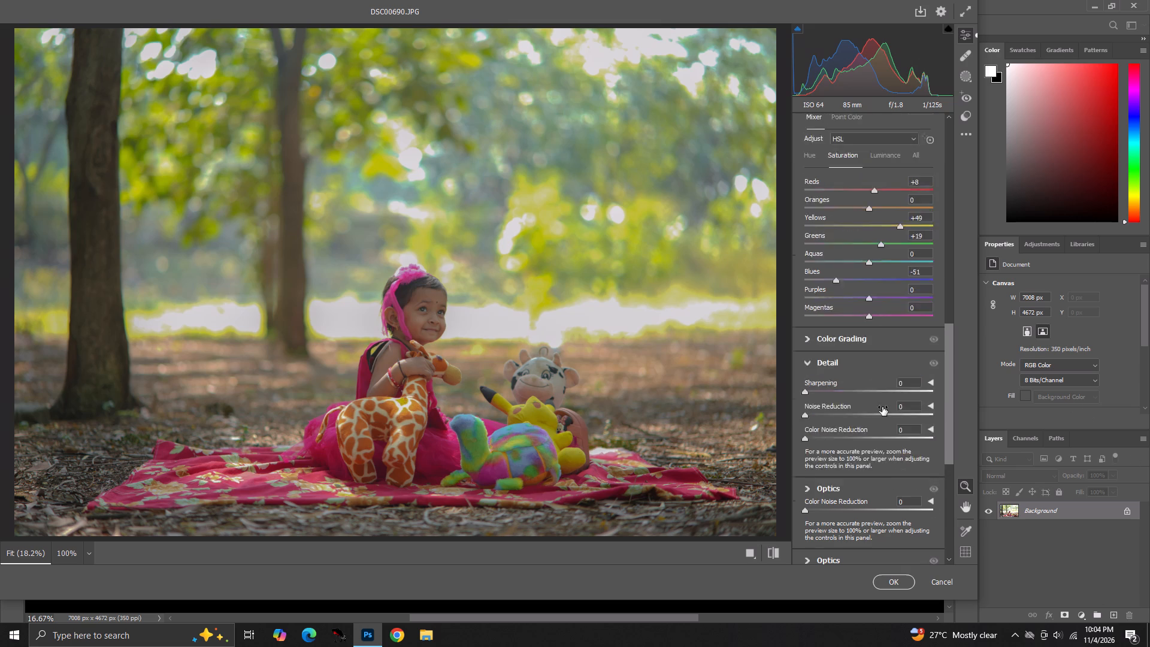
pyautogui.scroll(3, 882, 352)
pyautogui.click(887, 219)
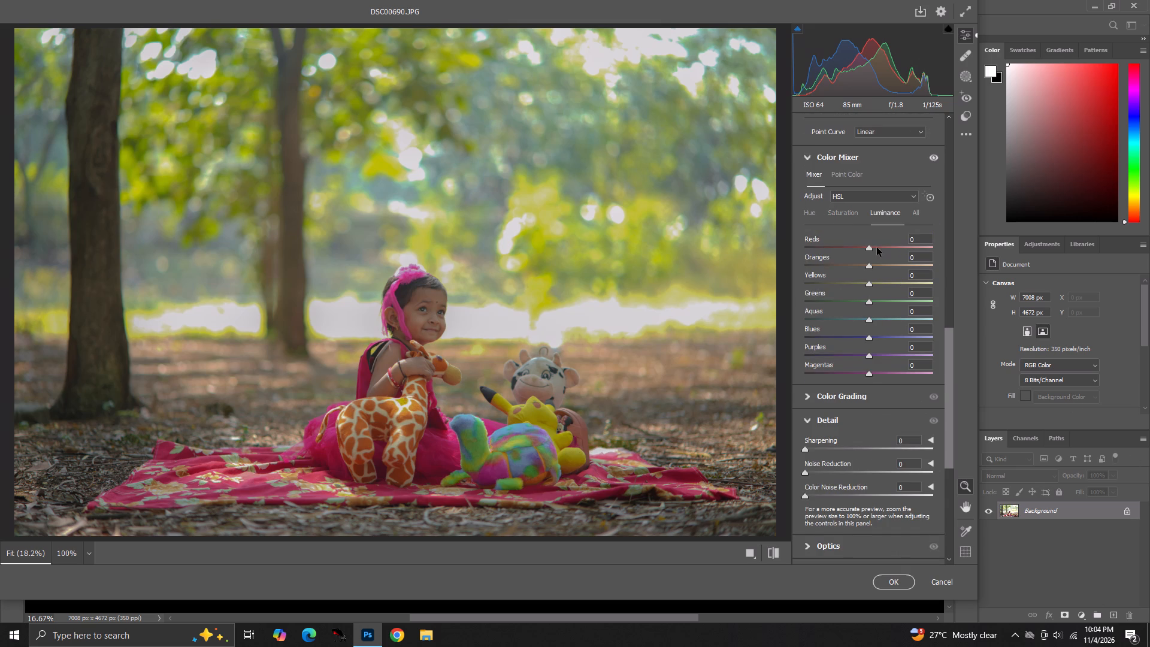
pyautogui.click(876, 249)
pyautogui.moveTo(871, 303); pyautogui.dragTo(863, 298)
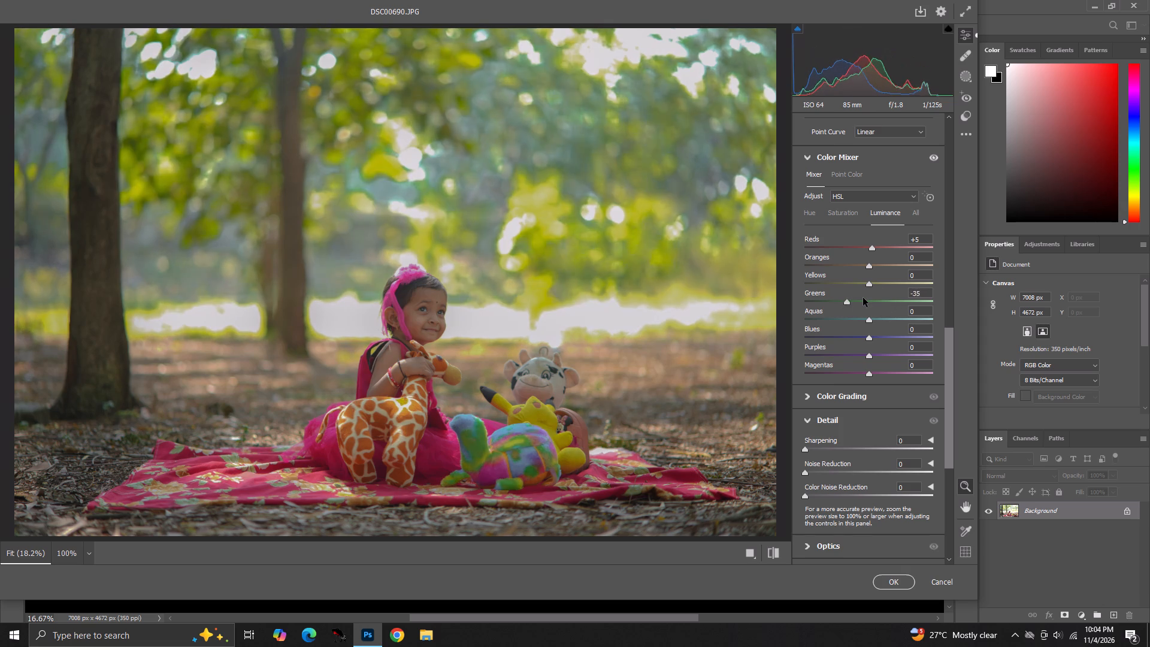
pyautogui.moveTo(863, 298); pyautogui.dragTo(867, 297)
pyautogui.moveTo(869, 320); pyautogui.dragTo(884, 318)
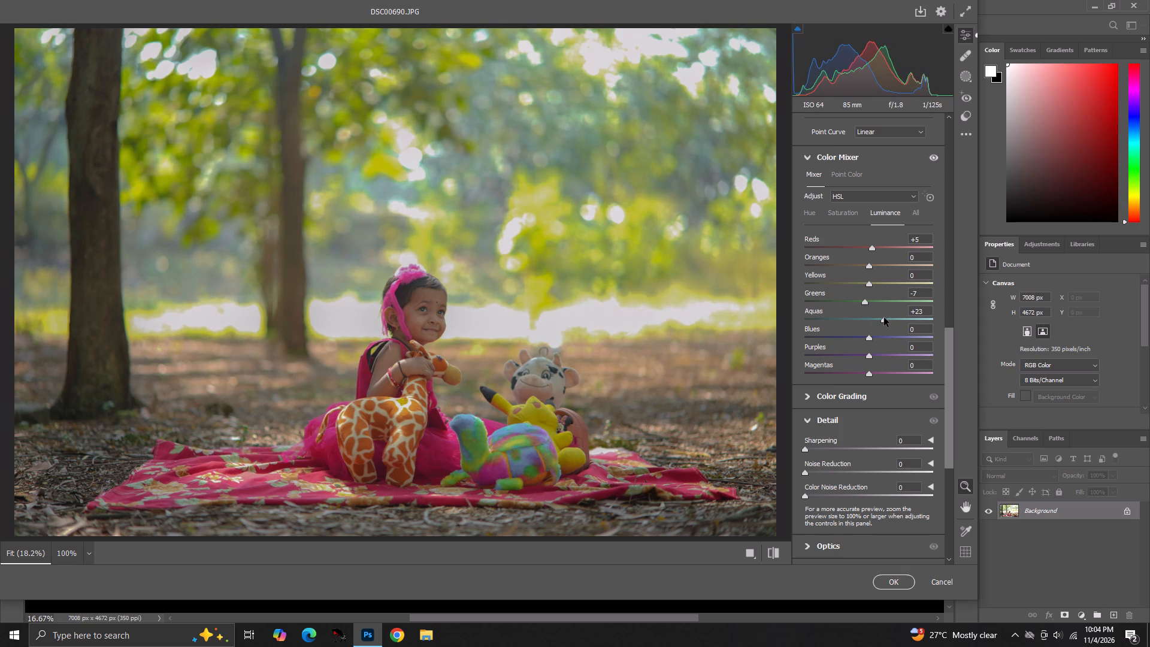
pyautogui.moveTo(884, 318); pyautogui.dragTo(733, 312)
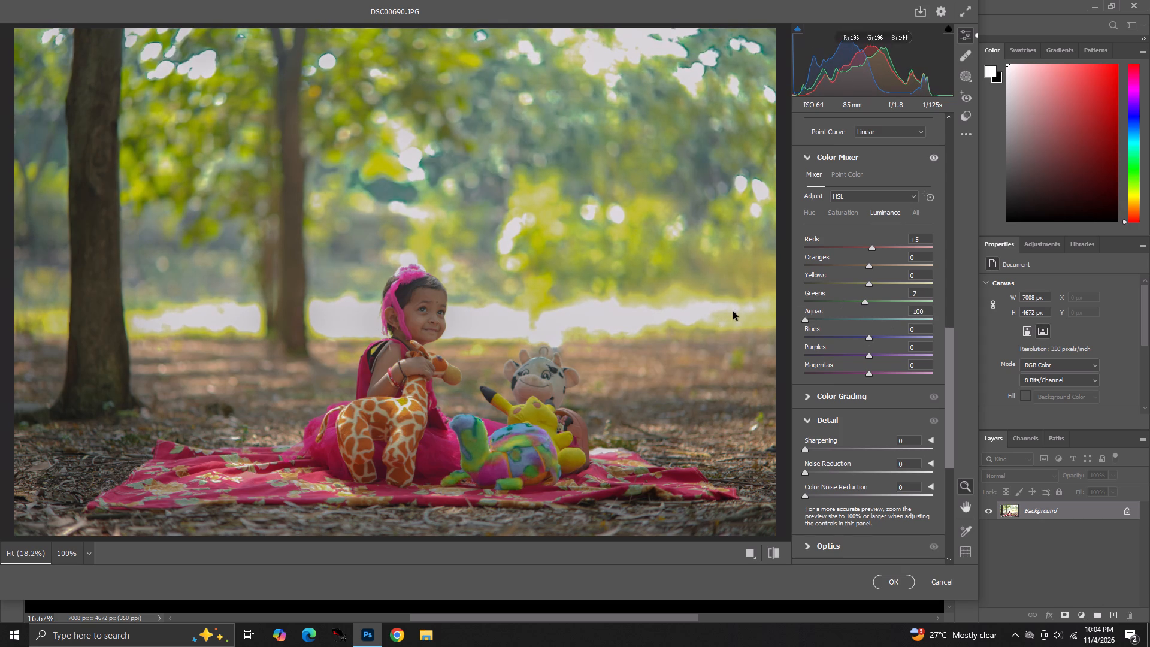
pyautogui.moveTo(733, 312); pyautogui.dragTo(682, 305)
pyautogui.moveTo(682, 305); pyautogui.dragTo(682, 304)
pyautogui.click(879, 318)
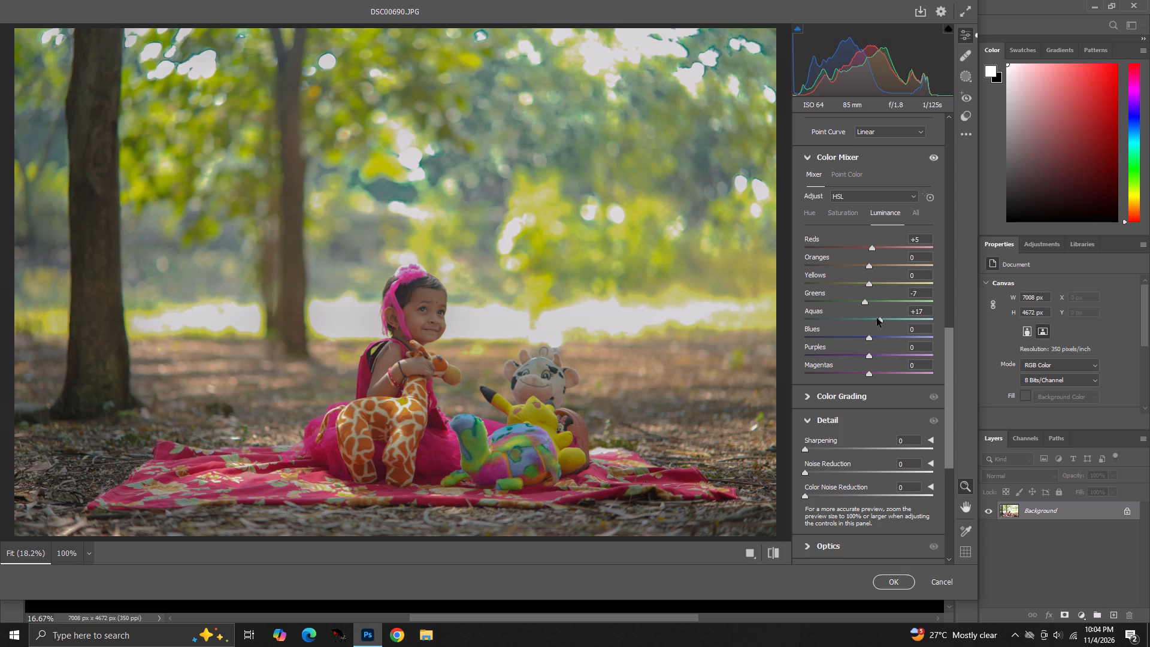
# Set the Color Mixer Hue of Reds to +19, Oranges to +41 and Yellows to +7.
pyautogui.click(813, 213)
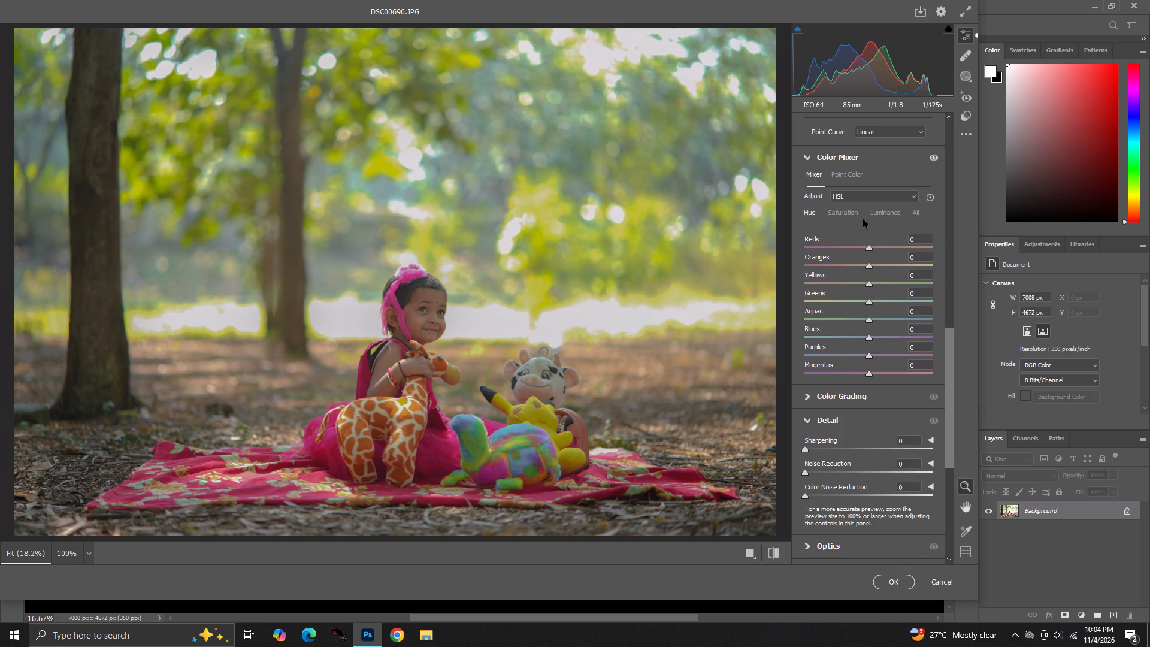
pyautogui.moveTo(872, 250); pyautogui.dragTo(876, 249)
pyautogui.moveTo(876, 249); pyautogui.dragTo(886, 250)
pyautogui.click(861, 270)
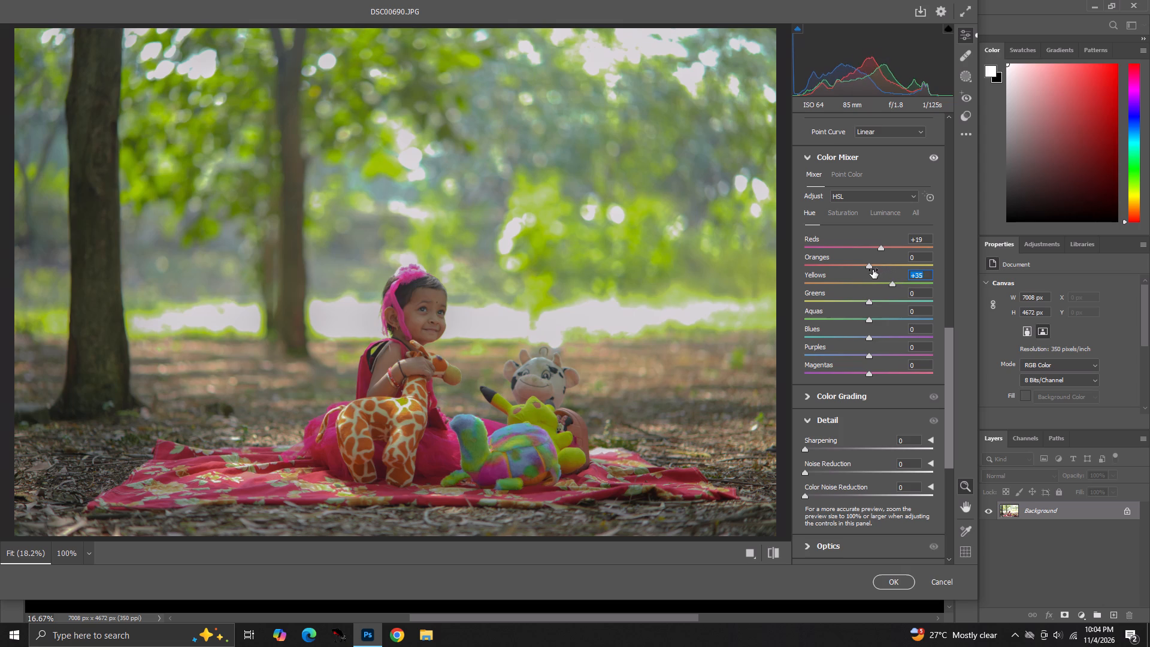
pyautogui.moveTo(868, 263); pyautogui.dragTo(884, 261)
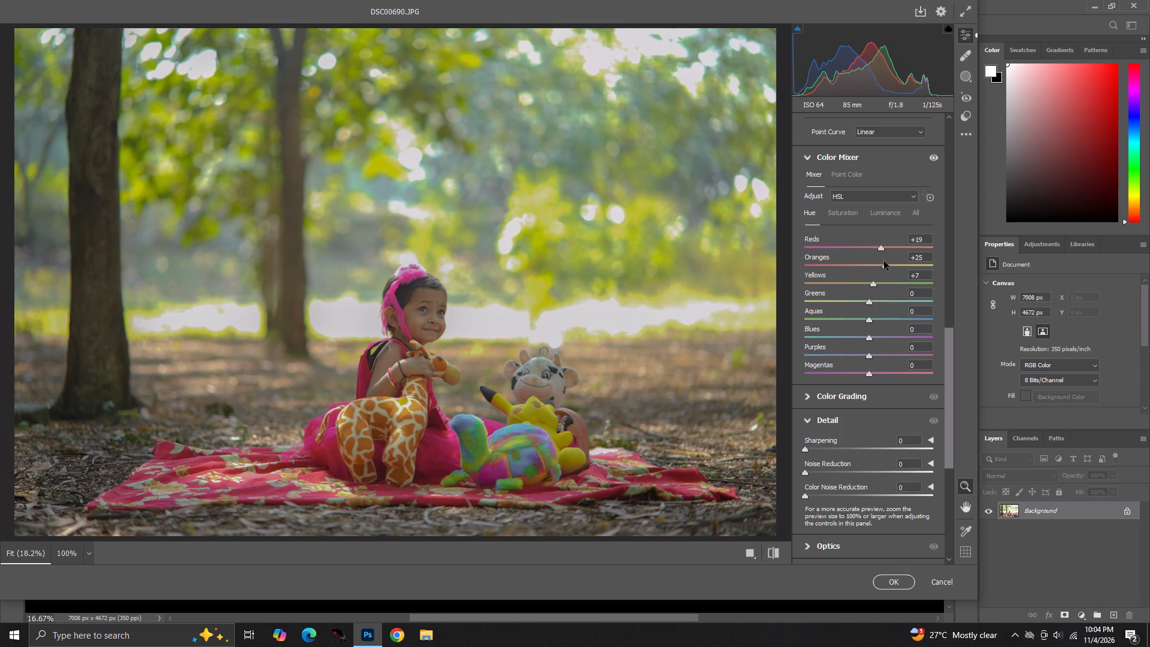
pyautogui.moveTo(884, 261); pyautogui.dragTo(875, 256)
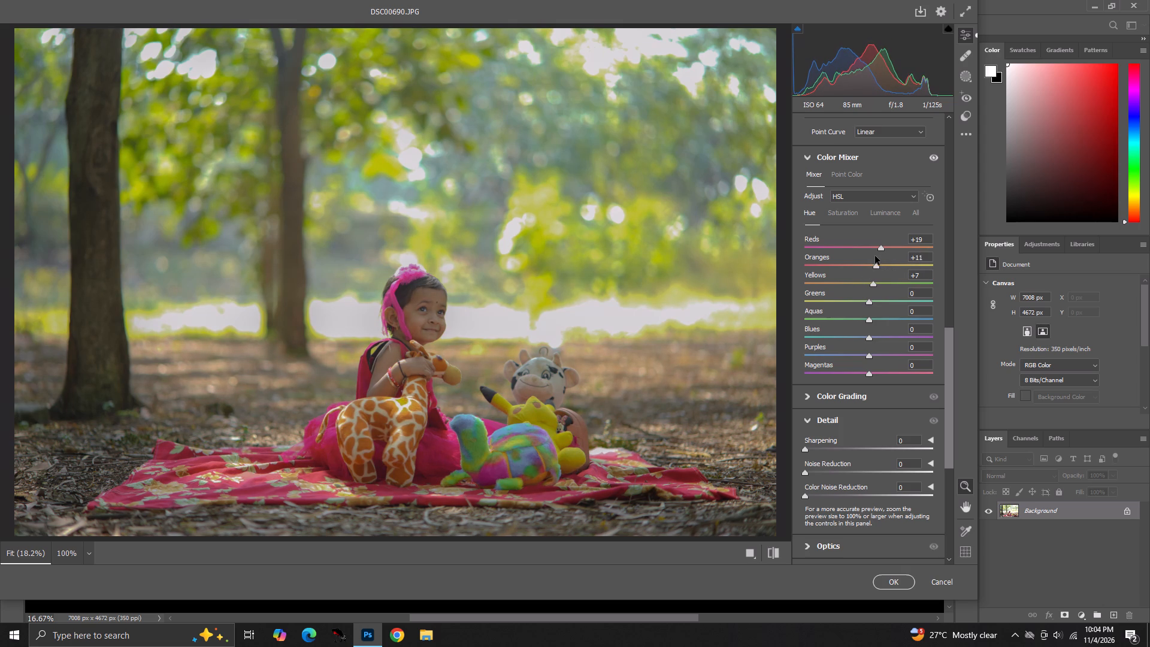
pyautogui.moveTo(875, 256); pyautogui.dragTo(894, 254)
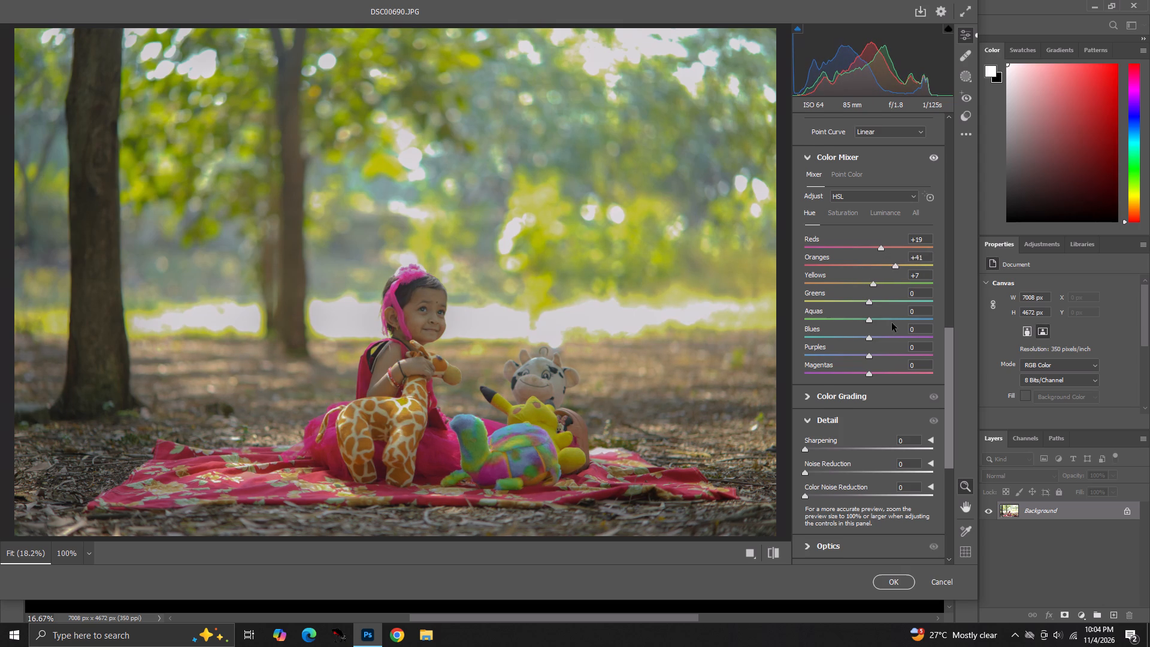
# Set Hue of Magentas to -1, Purples to +6, Blues to +8 and Aquas to +2, and apply the Camera Raw Filter.
pyautogui.scroll(-1, 889, 323)
pyautogui.click(873, 297)
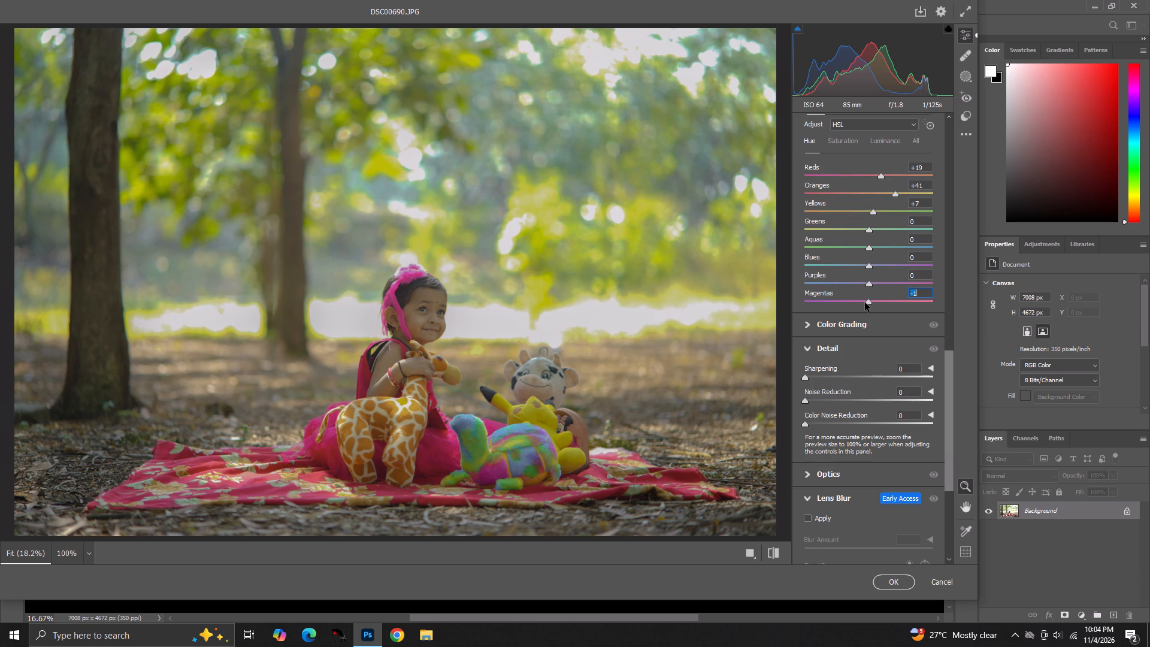
pyautogui.click(870, 285)
pyautogui.moveTo(870, 268); pyautogui.dragTo(875, 265)
pyautogui.click(869, 245)
pyautogui.click(451, 322)
pyautogui.click(339, 292)
pyautogui.click(897, 581)
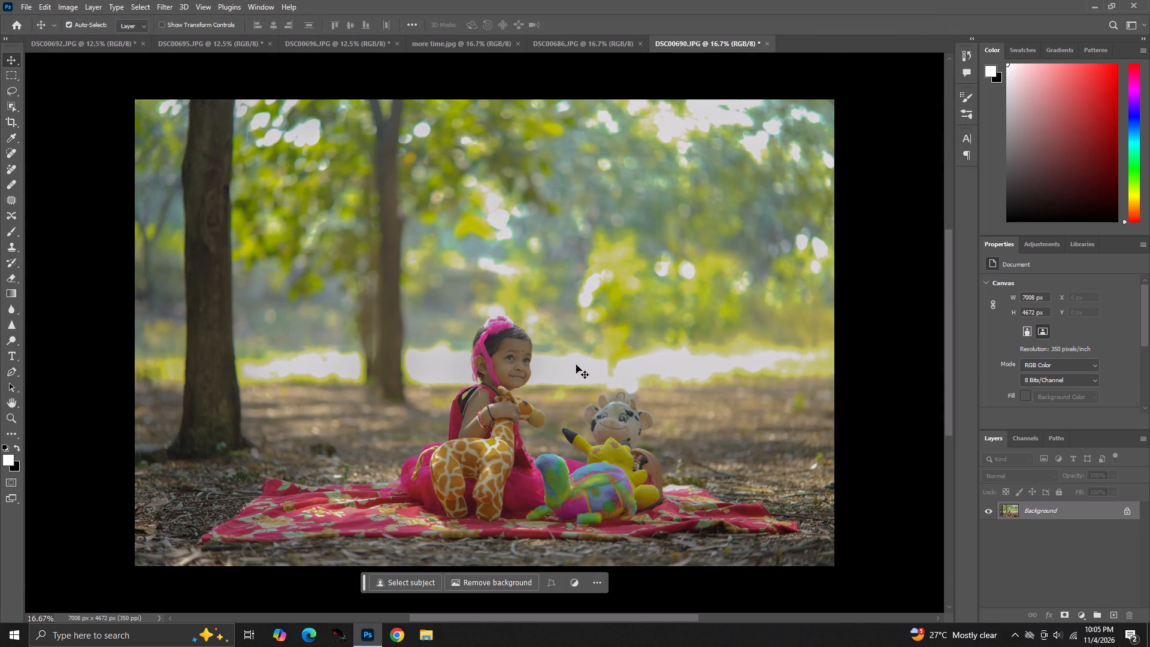
# Smooth the skin on the child's cheeks, forehead and chin with the Mixer Brush tool.
pyautogui.hotkey('ctrl', '=')
pyautogui.hotkey('ctrl', '=')
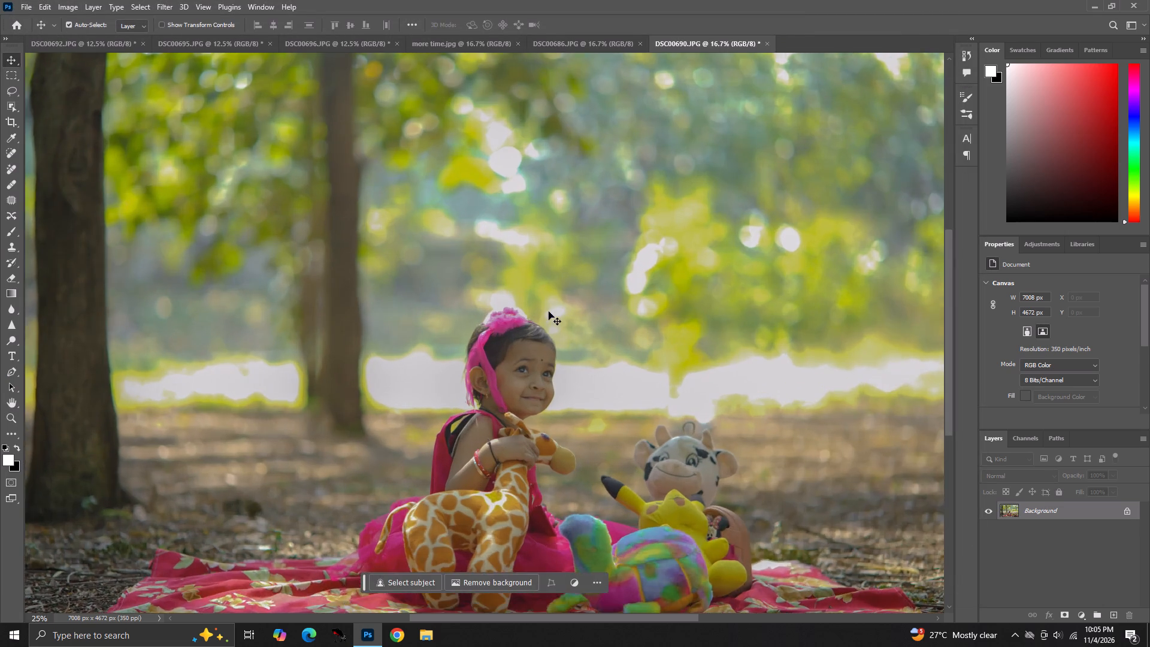
pyautogui.scroll(-5, 521, 351)
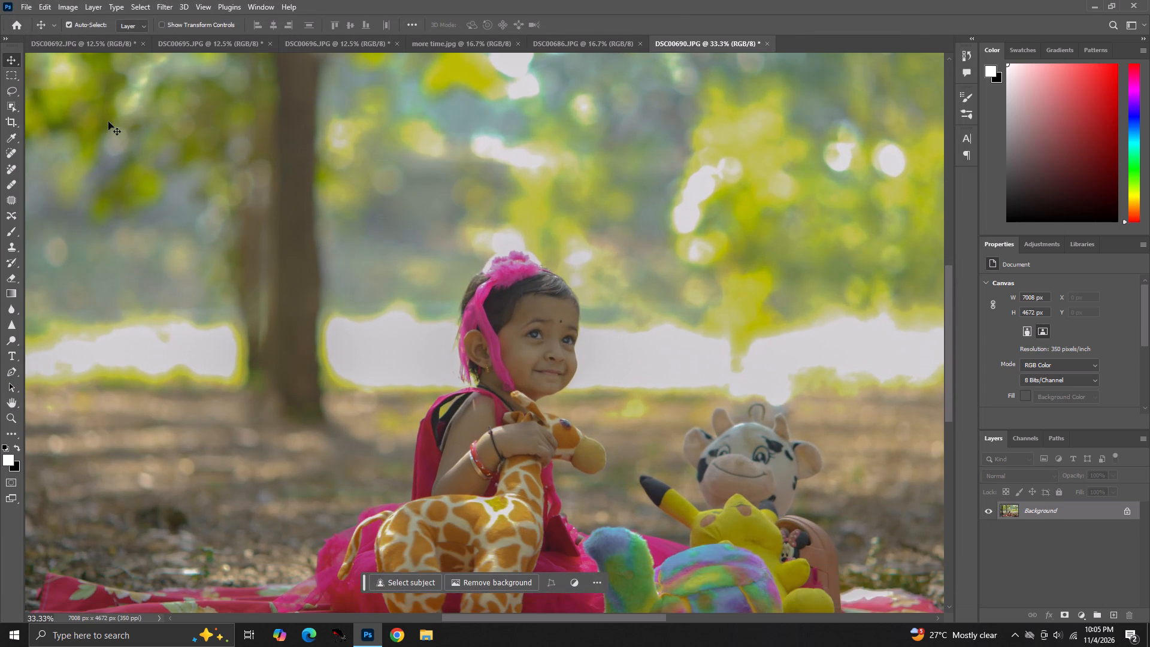
pyautogui.click(7, 430)
pyautogui.click(75, 476)
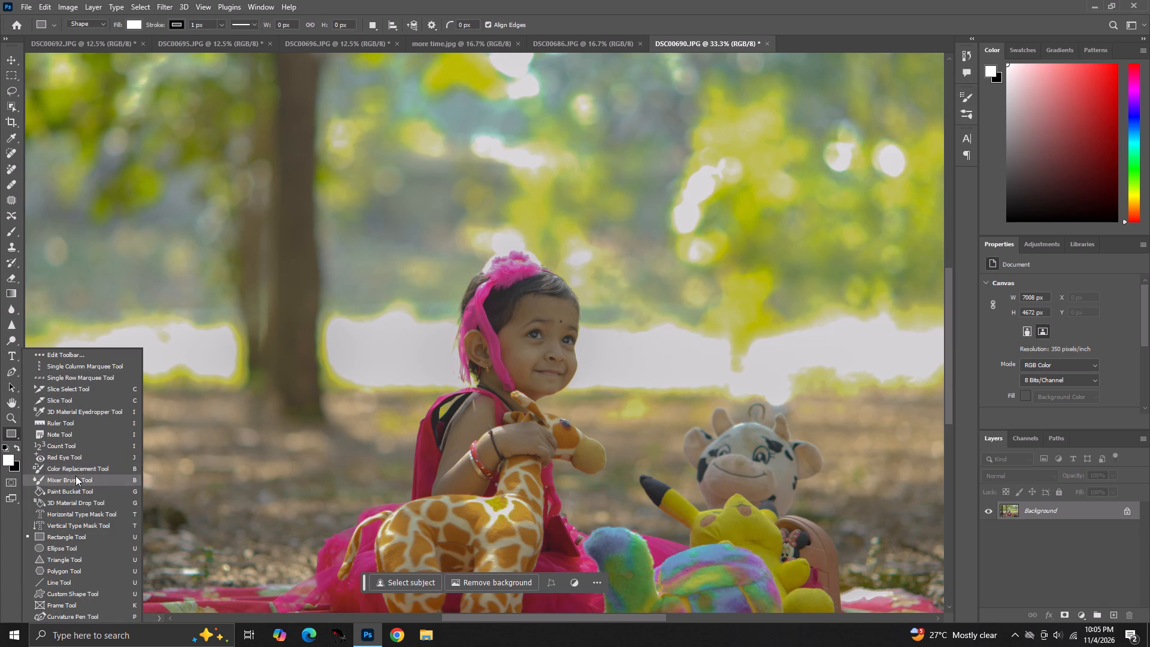
pyautogui.hotkey('ctrl', '=')
pyautogui.hotkey('ctrl', '=')
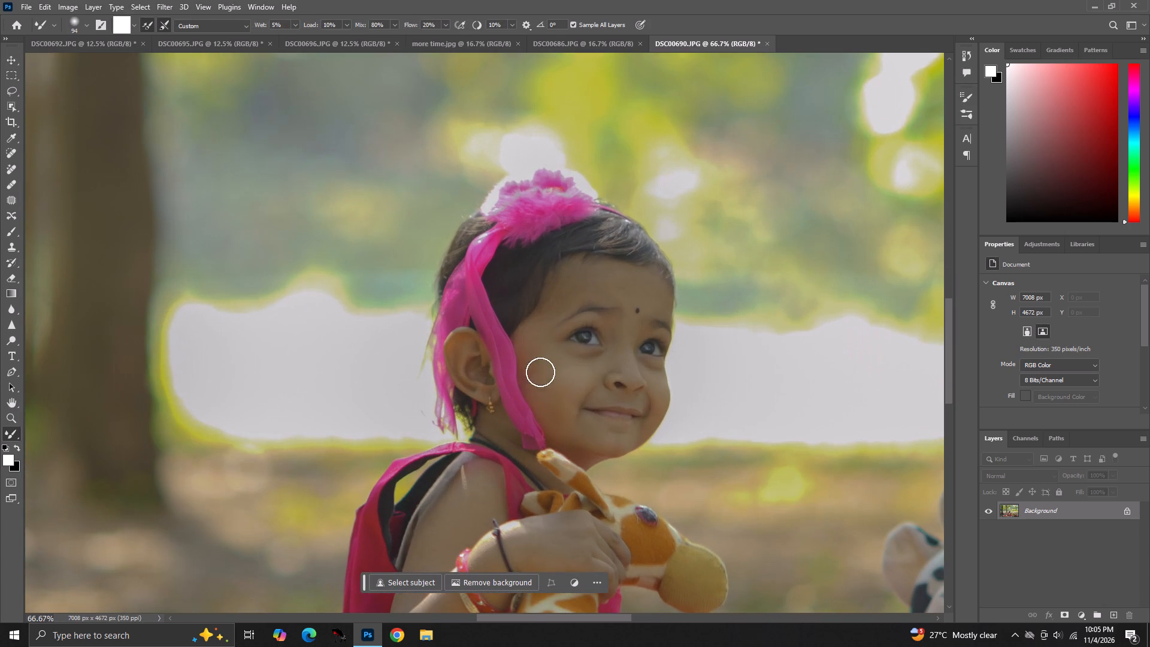
pyautogui.moveTo(553, 372); pyautogui.dragTo(555, 351)
pyautogui.moveTo(555, 351); pyautogui.dragTo(586, 288)
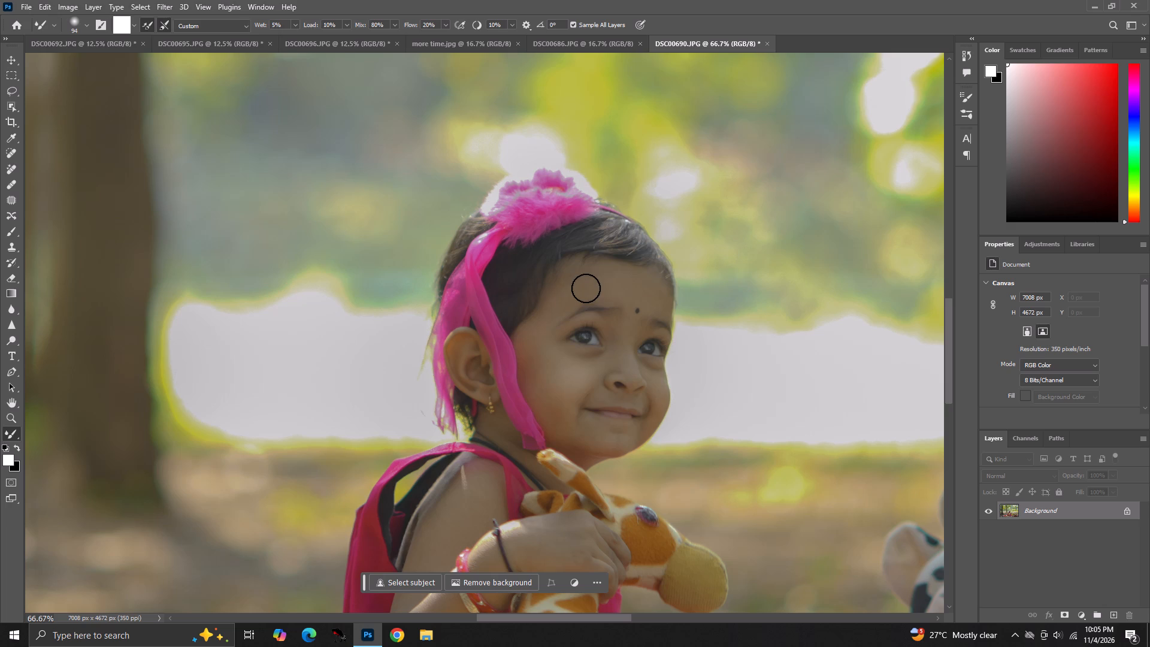
pyautogui.moveTo(586, 288); pyautogui.dragTo(671, 310)
pyautogui.moveTo(658, 371); pyautogui.dragTo(545, 378)
pyautogui.moveTo(545, 378); pyautogui.dragTo(568, 435)
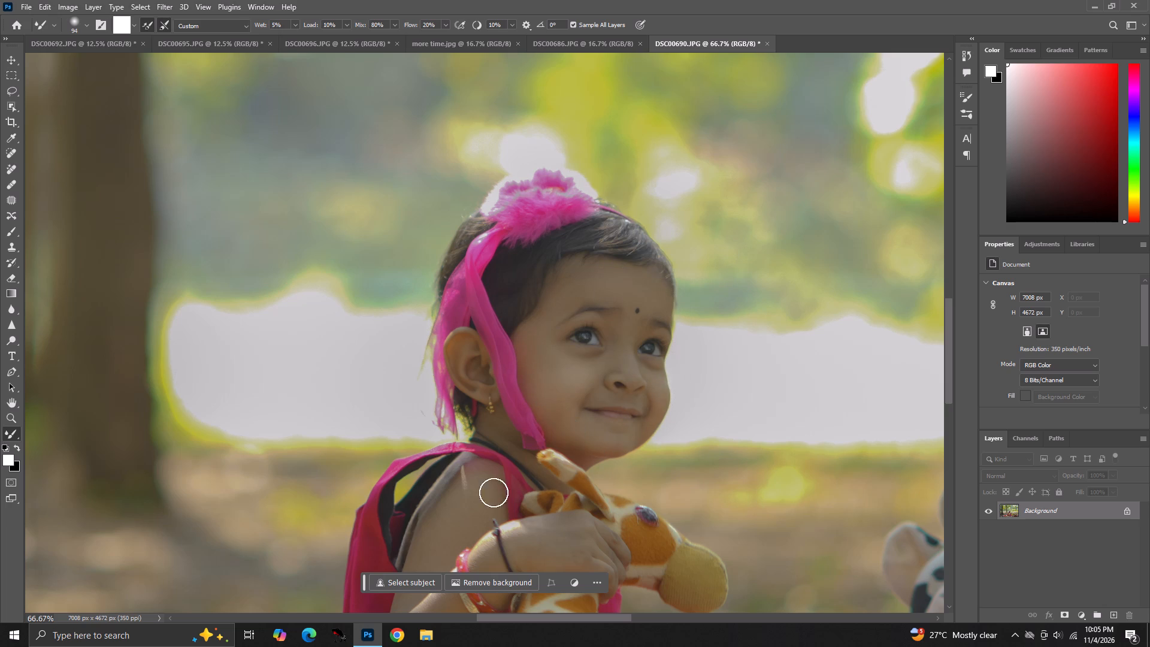
# Smooth the skin on the child's shoulder, upper arm, forearm and hand with the Mixer Brush tool.
pyautogui.moveTo(477, 491); pyautogui.dragTo(476, 519)
pyautogui.scroll(-6, 631, 387)
pyautogui.scroll(-11, 621, 338)
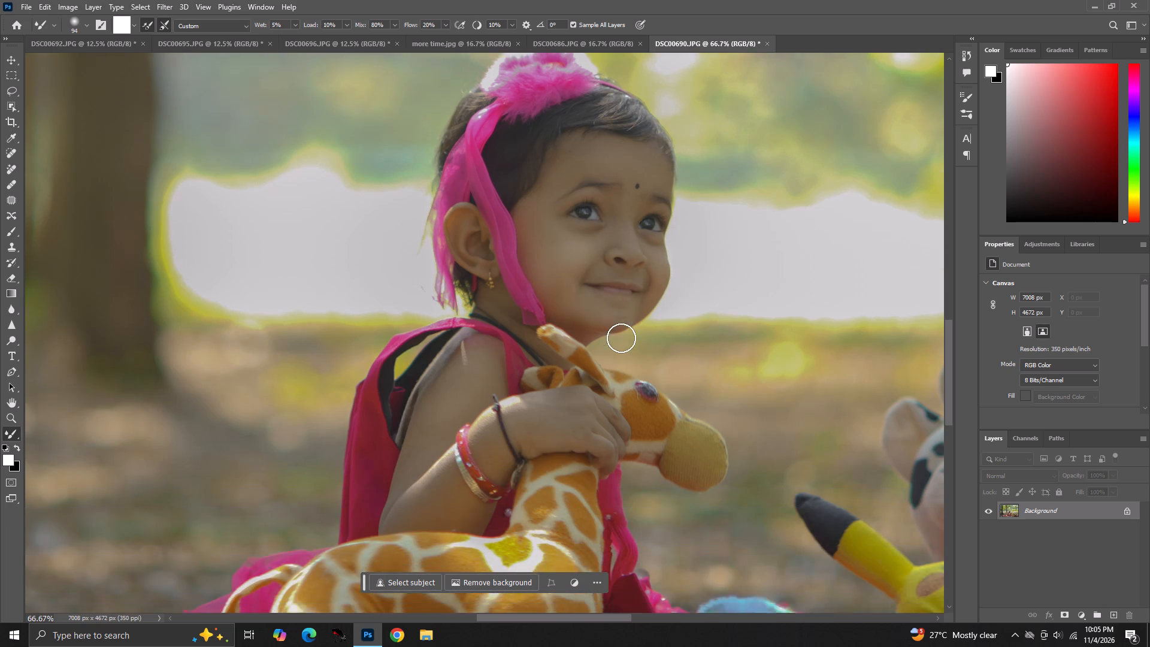
pyautogui.moveTo(572, 384); pyautogui.dragTo(428, 434)
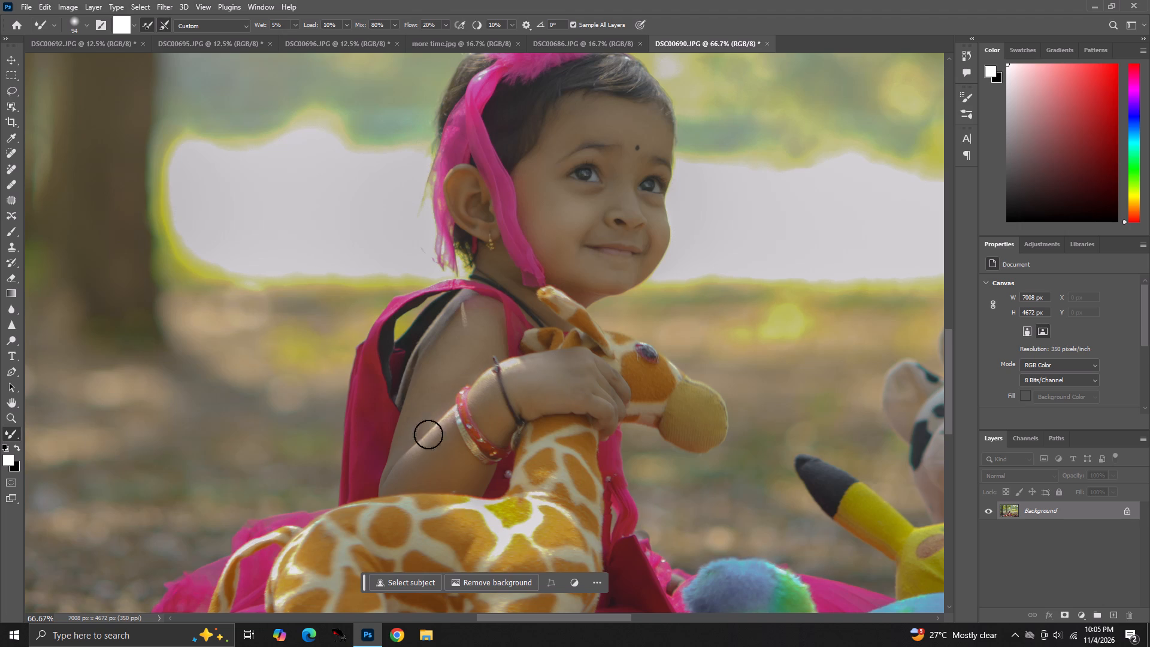
pyautogui.moveTo(428, 434); pyautogui.dragTo(486, 352)
pyautogui.moveTo(486, 352); pyautogui.dragTo(438, 487)
# Examine the whole DSC00690 photo to judge the color grade and the skin smoothing at full-frame size.
pyautogui.hotkey('ctrl', '-')
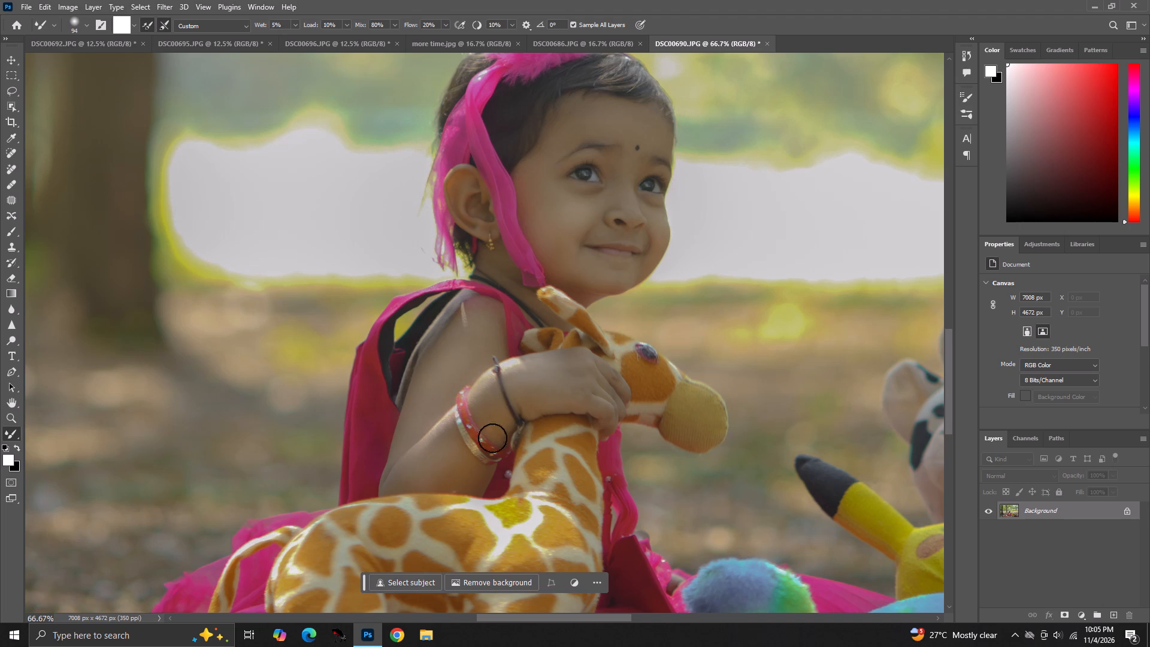
pyautogui.hotkey('ctrl', '-')
pyautogui.hotkey('ctrl', '-')
pyautogui.hotkey('ctrl', '-')
pyautogui.keyDown('ctrl'); pyautogui.scroll(-4, 569, 362); pyautogui.keyUp('ctrl')
pyautogui.scroll(5, 569, 362)
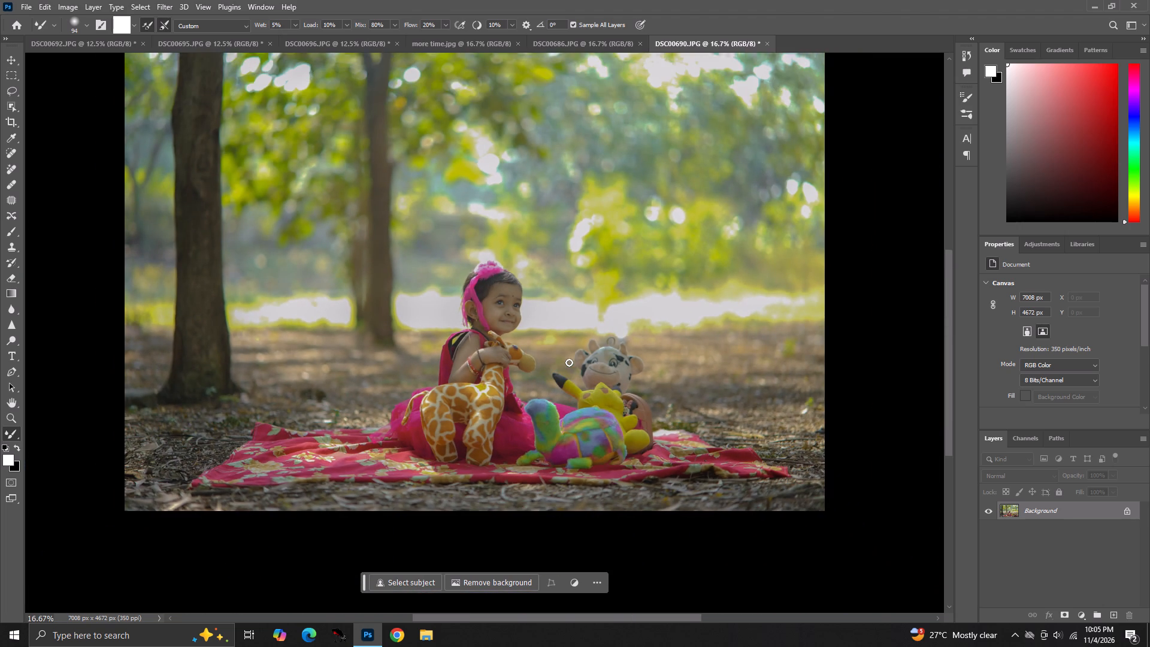
pyautogui.scroll(5, 569, 362)
pyautogui.hotkey('ctrl', '-')
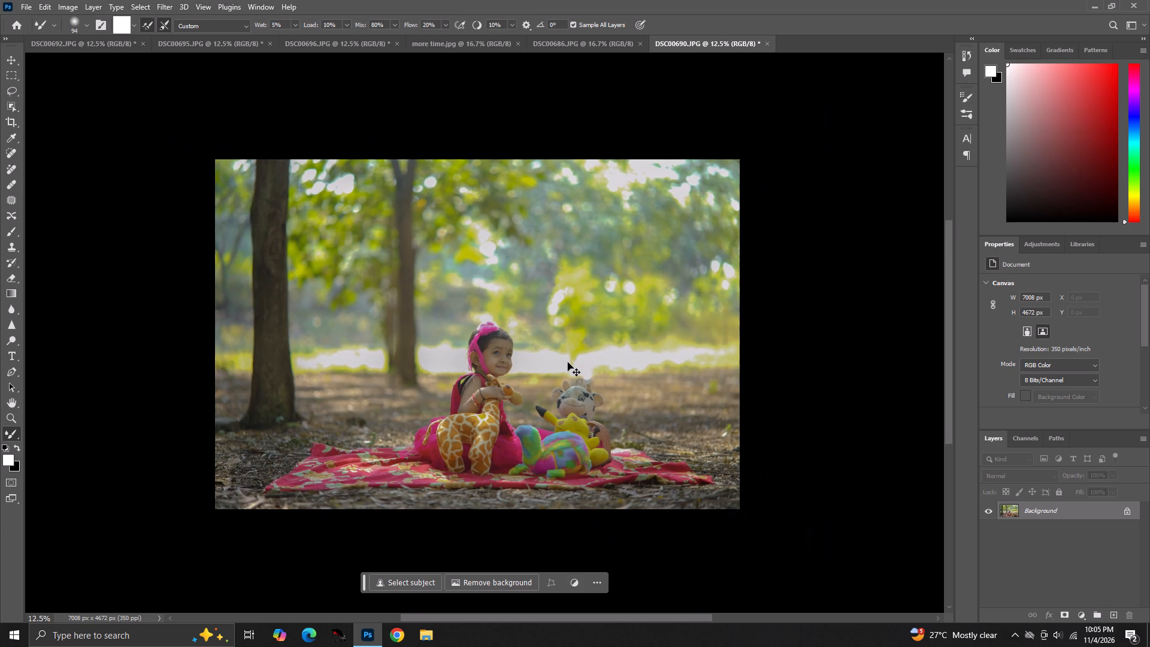
# Switch from the Mixer Brush tool to the Lasso tool for further work on the DSC00690 photo.
pyautogui.hotkey('ctrl', '=')
pyautogui.hotkey('ctrl', '=')
pyautogui.hotkey('ctrl', '=')
pyautogui.hotkey('ctrl', '=')
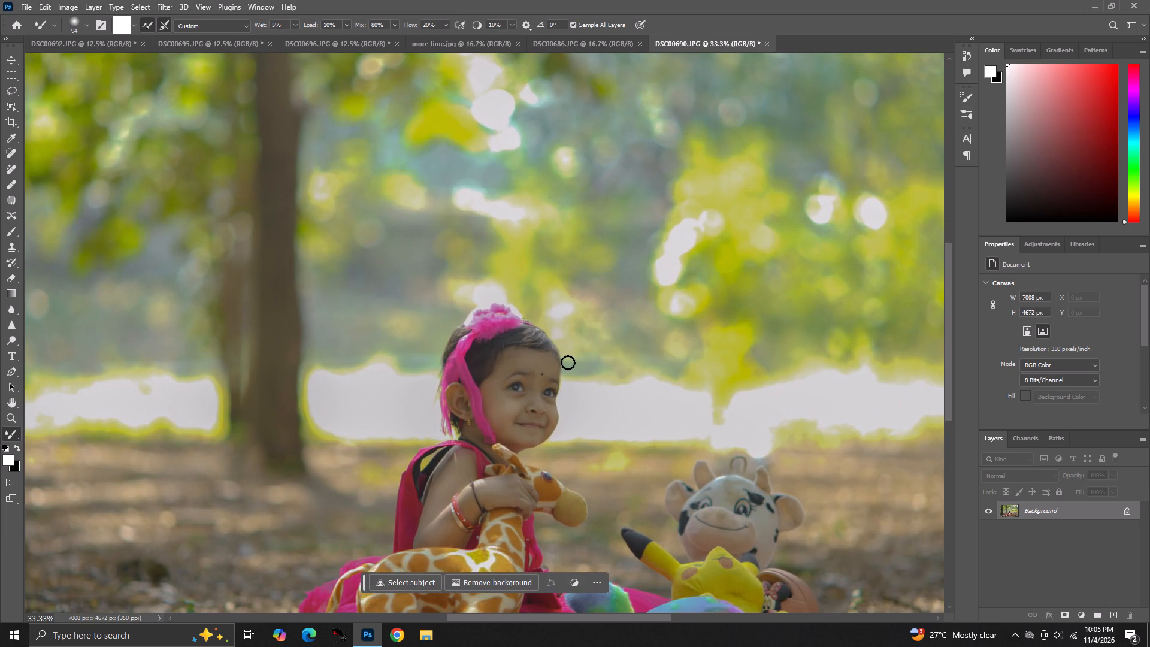
pyautogui.scroll(-2, 568, 362)
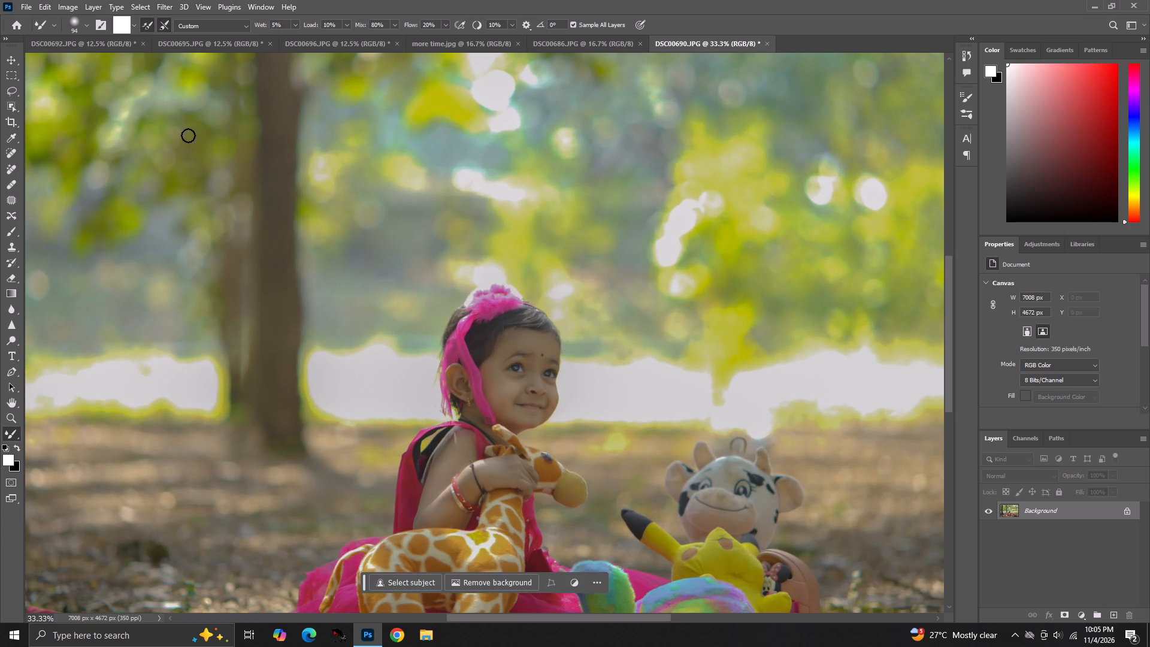
pyautogui.click(10, 101)
pyautogui.click(13, 86)
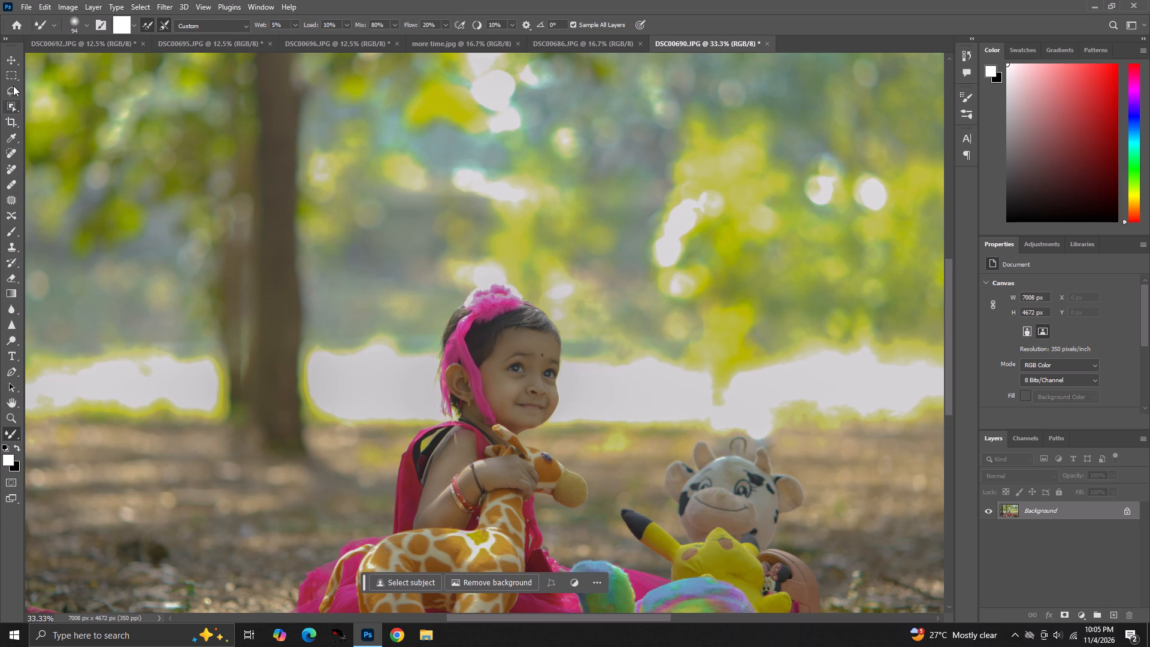
pyautogui.click(13, 89)
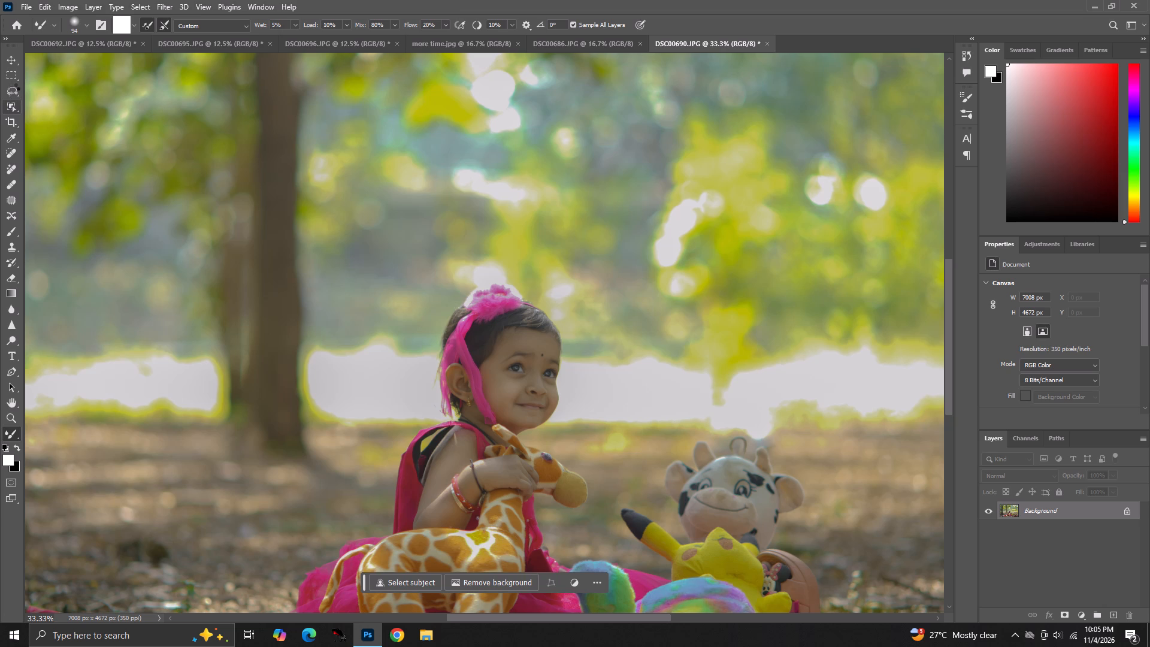